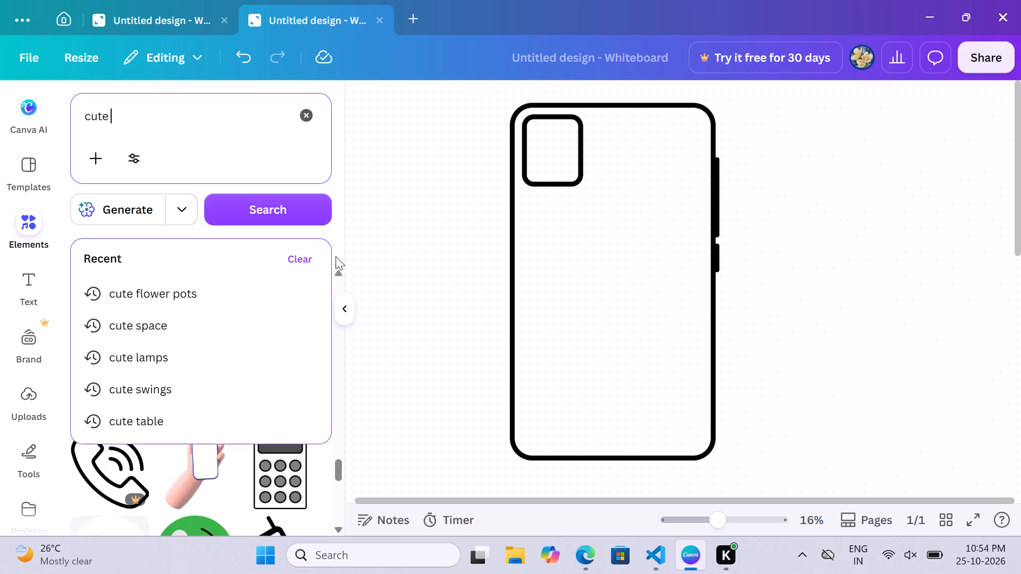
Search the graphics for "cute liliy" and browse the results for a flower for the phone cover.
type("liliy")
key("Return")
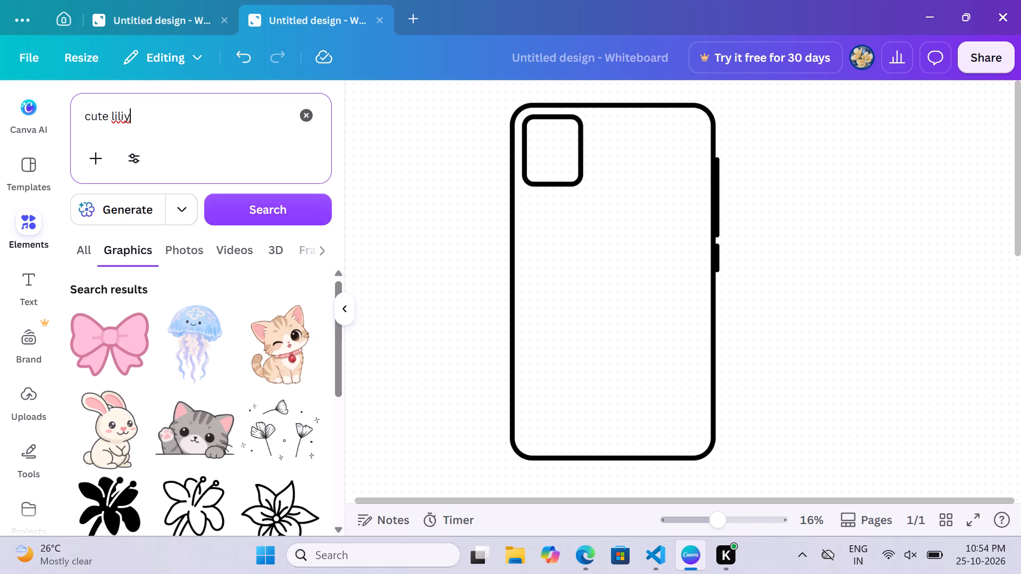
scroll(272, 381, "down", 3)
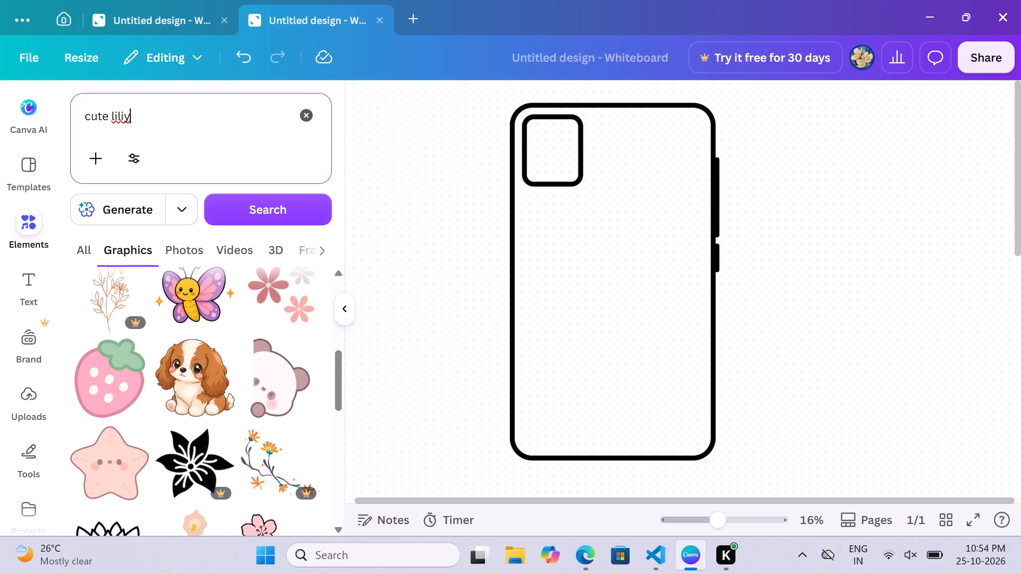
left_click(145, 119)
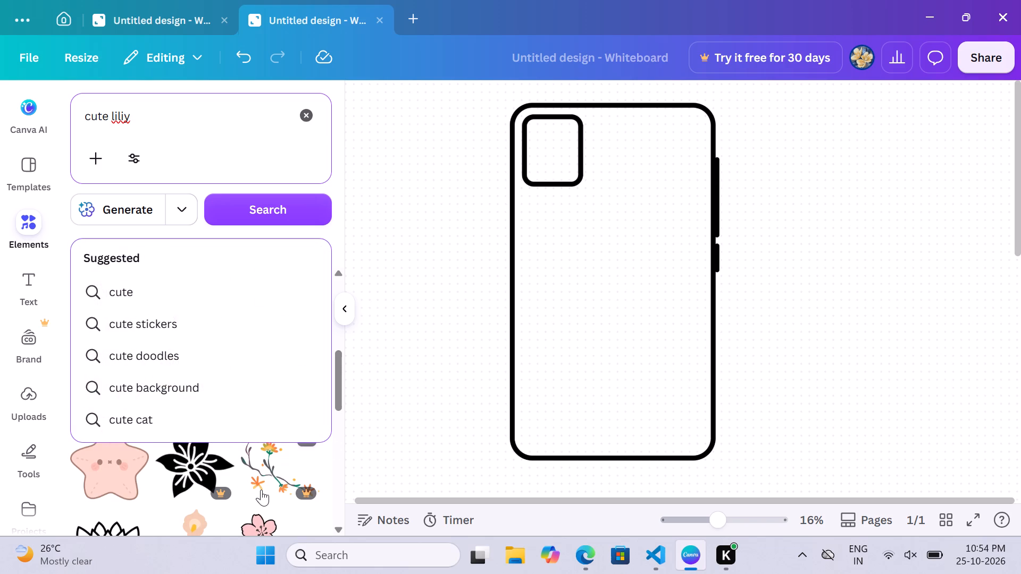
scroll(230, 496, "down", 2)
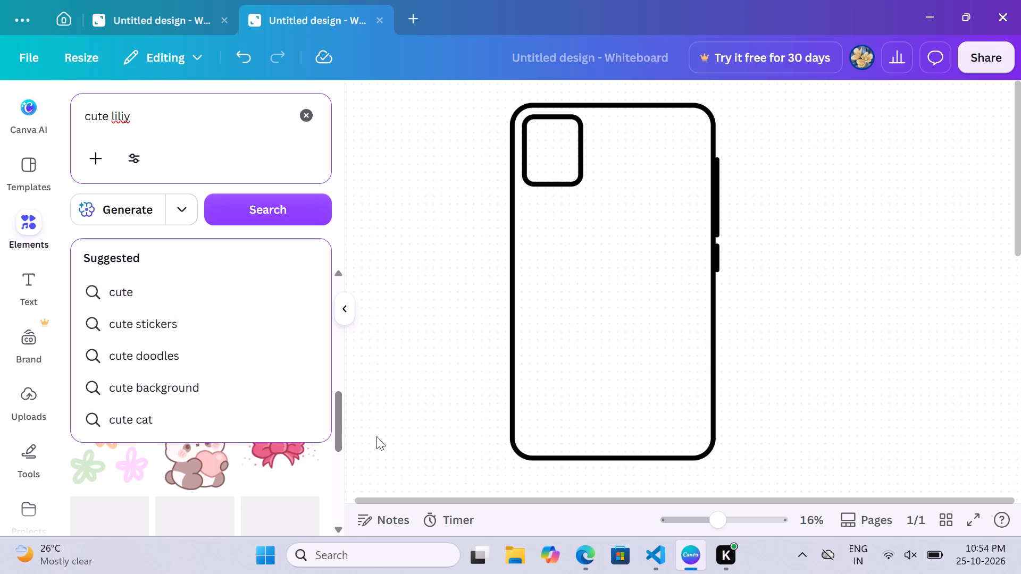
left_click(376, 436)
scroll(198, 439, "down", 1)
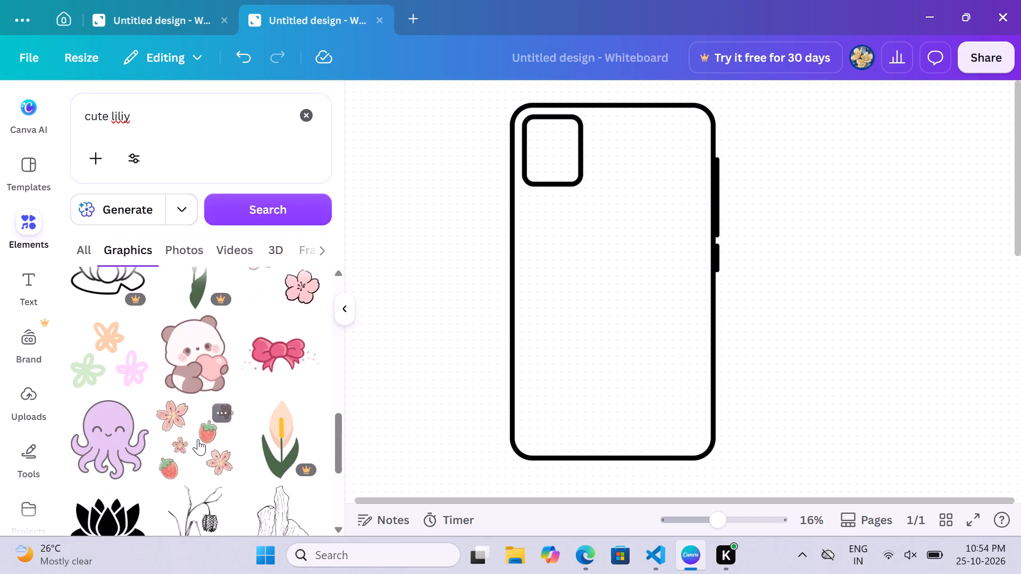
left_click(161, 130)
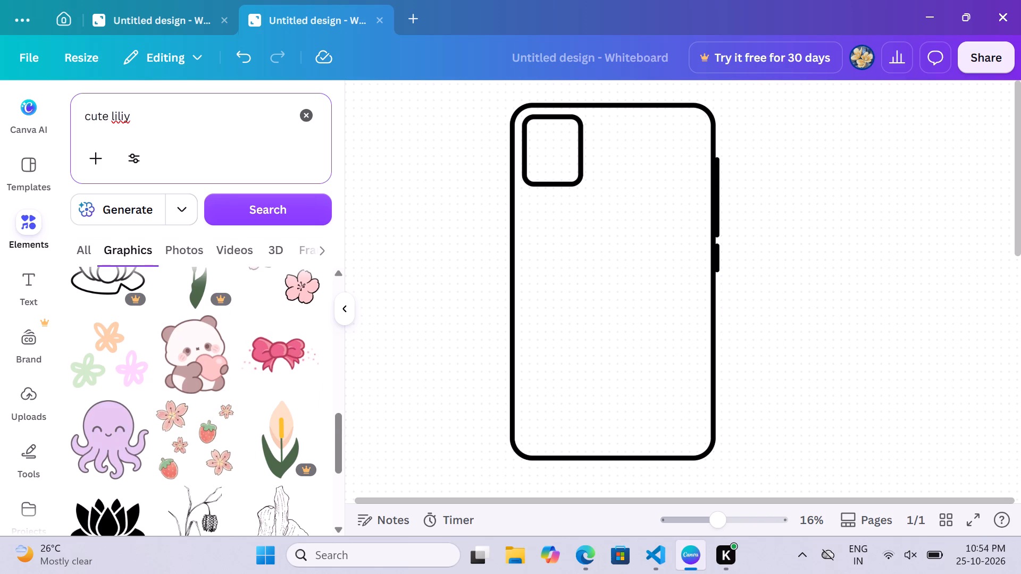
Replace the element search with "cherry blossom".
left_click(138, 112)
key("BackSpace")
key("BackSpace")
key("BackSpace")
key("BackSpace")
key("BackSpace")
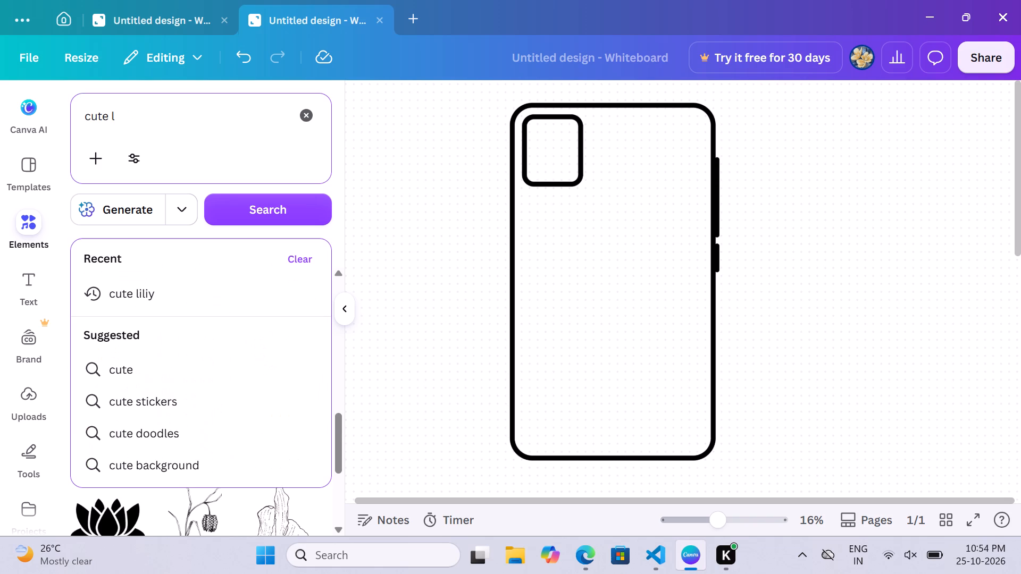
key("BackSpace")
key("BackSpace")
key("BackSpace")
key("BackSpace")
key("BackSpace")
key("BackSpace")
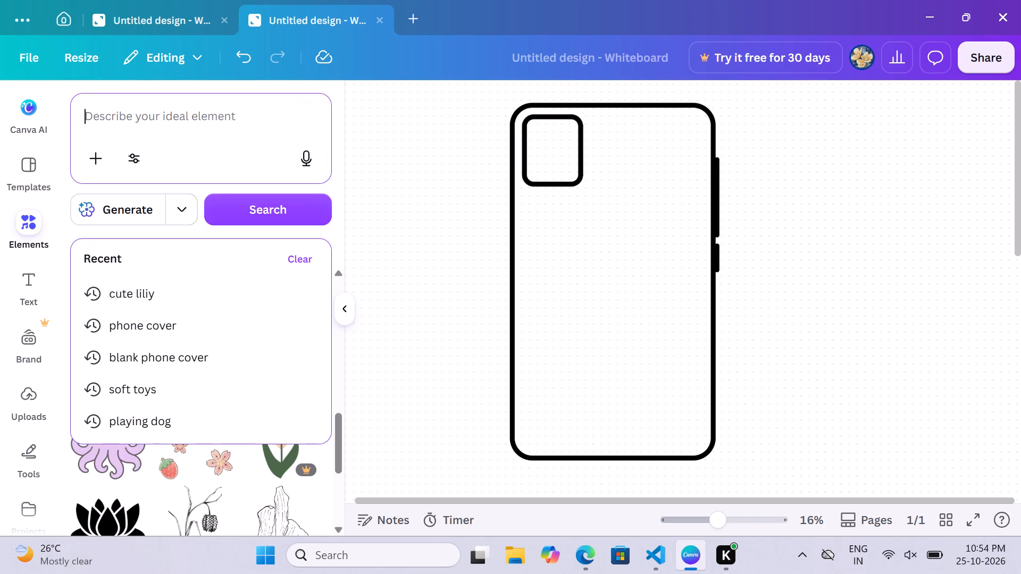
type("cherry")
key("space")
type("blossom")
key("Return")
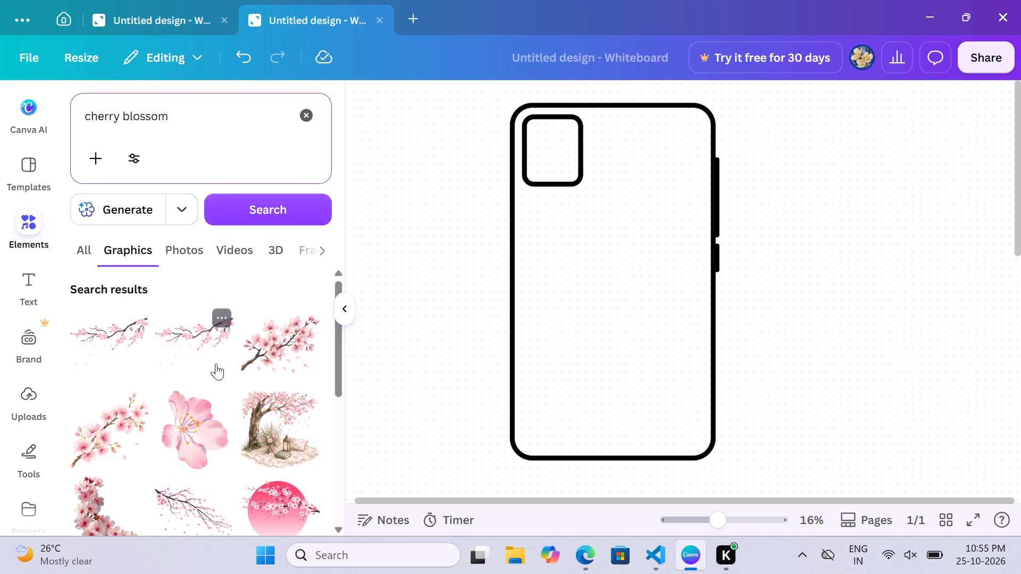
Add the L-shaped cherry blossom corner graphic, enlarge it slightly and fit it inside the phone cover's bottom-left corner.
scroll(240, 369, "down", 1)
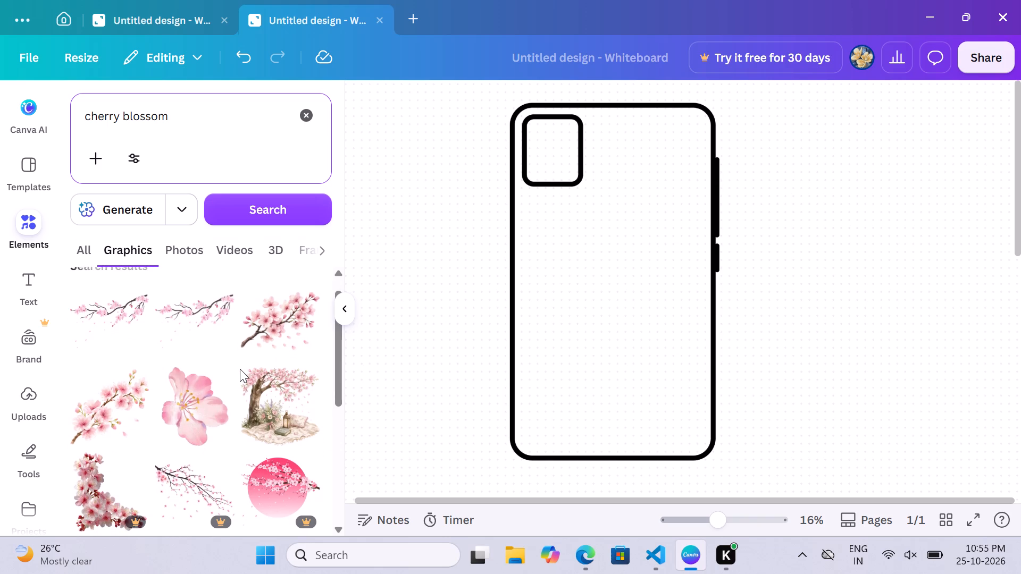
scroll(249, 399, "down", 1)
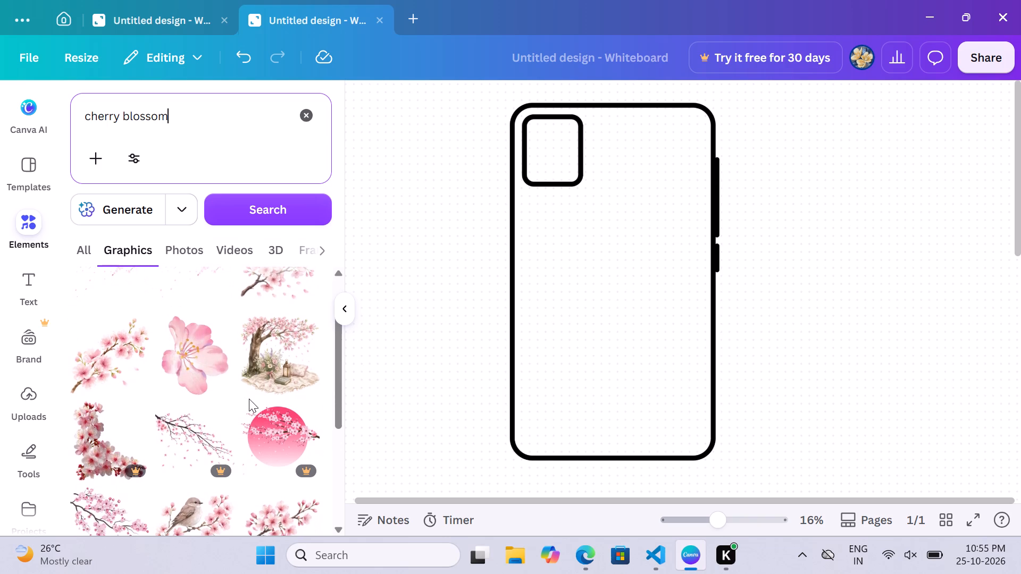
scroll(249, 399, "down", 1)
left_click_drag(109, 385, 533, 376)
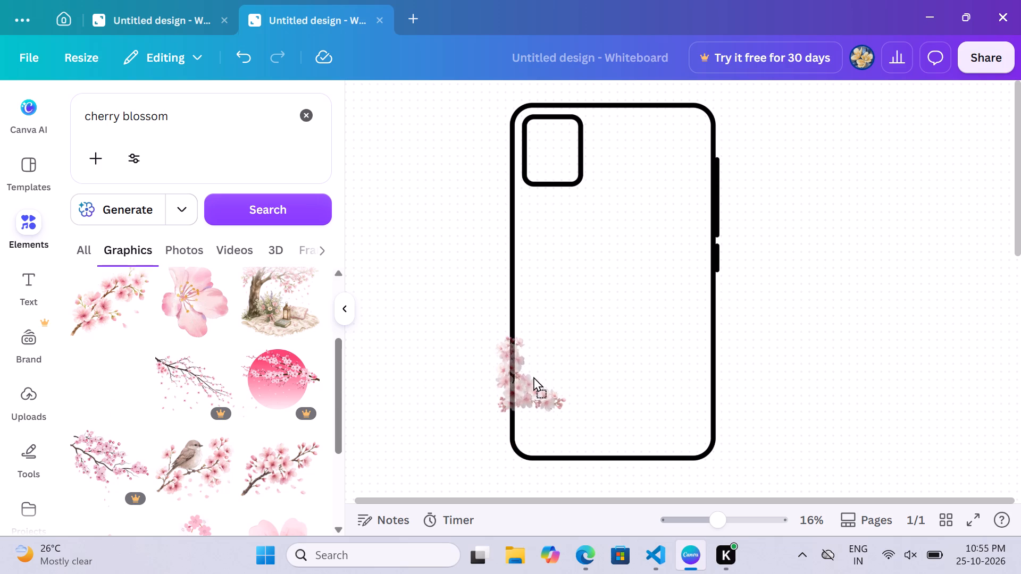
left_click_drag(533, 376, 558, 416)
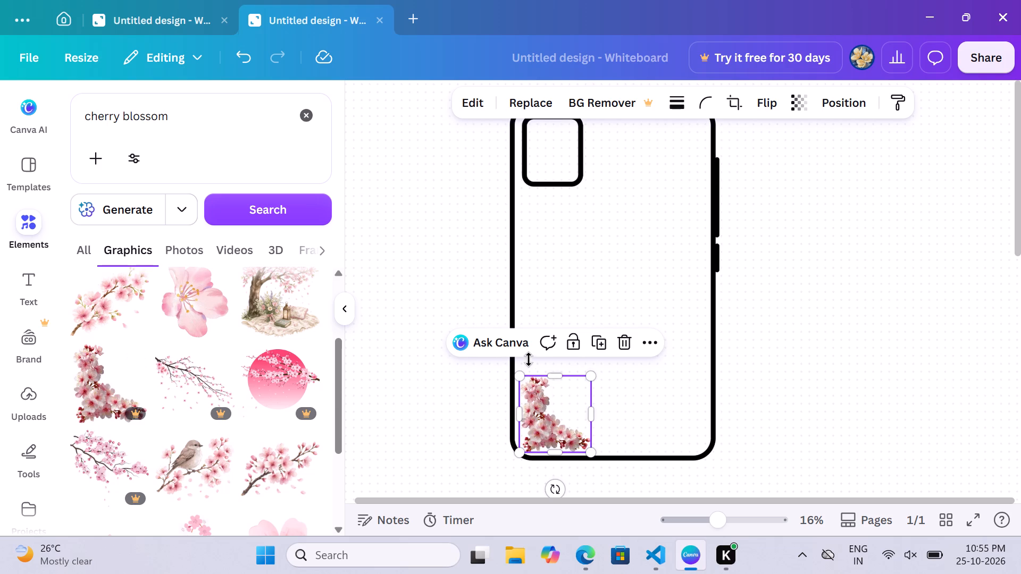
left_click_drag(522, 376, 537, 323)
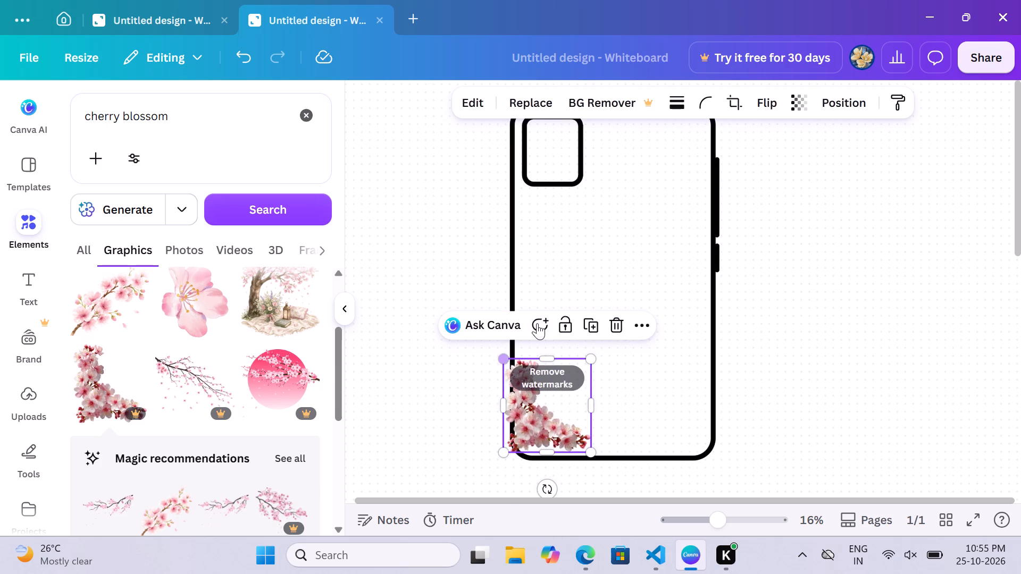
left_click_drag(533, 424, 532, 424)
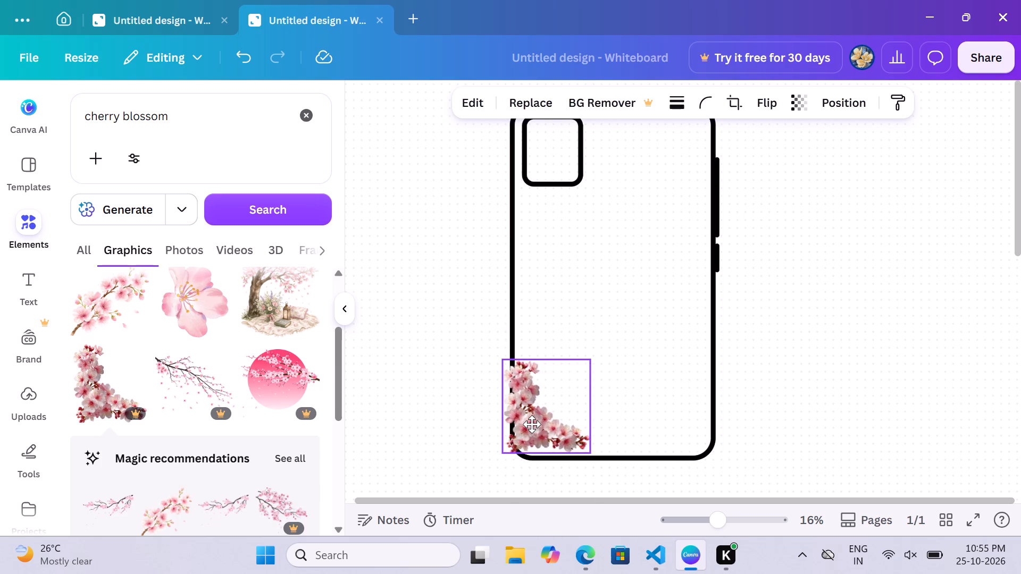
left_click_drag(532, 424, 540, 424)
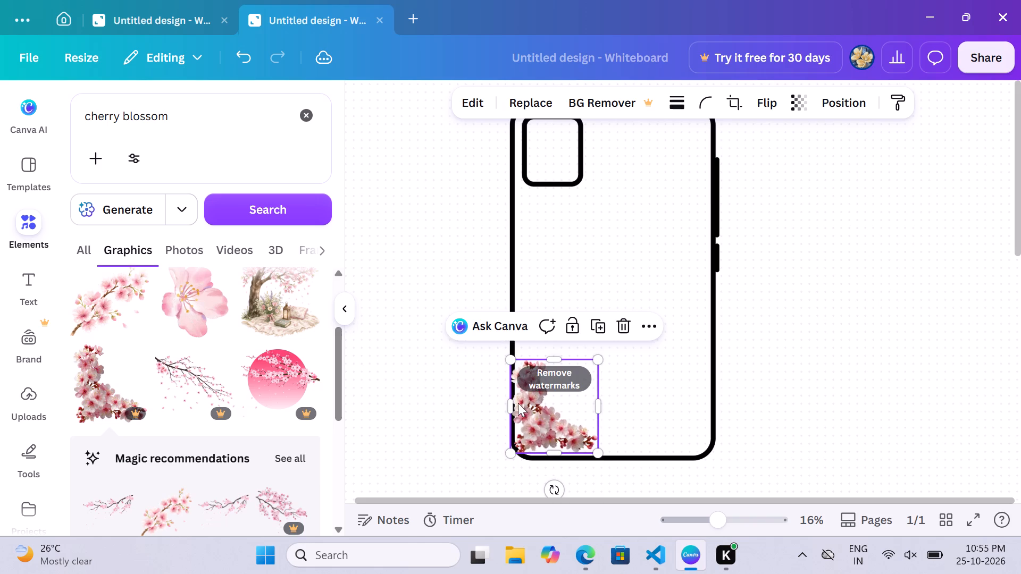
left_click(445, 326)
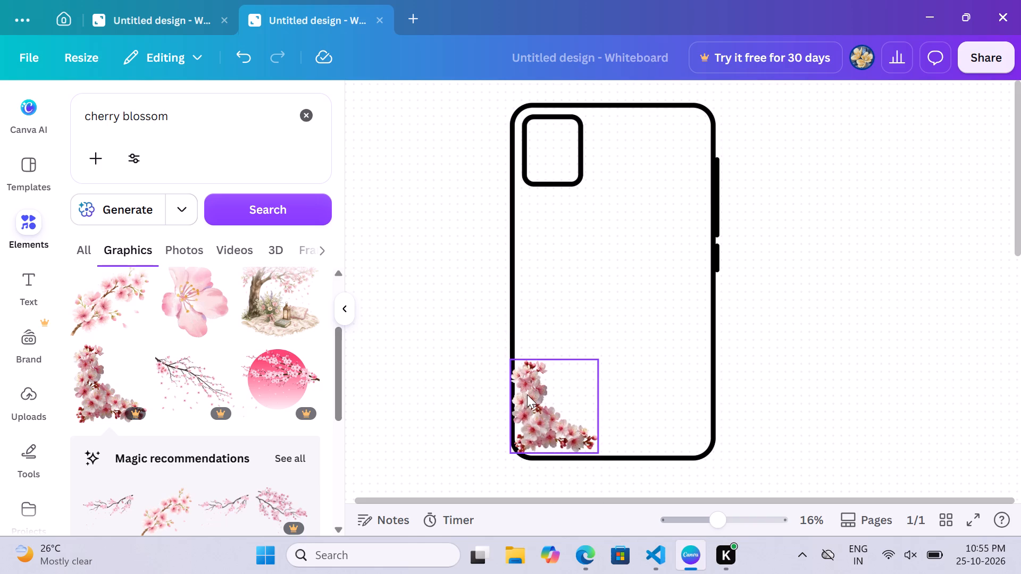
left_click(527, 394)
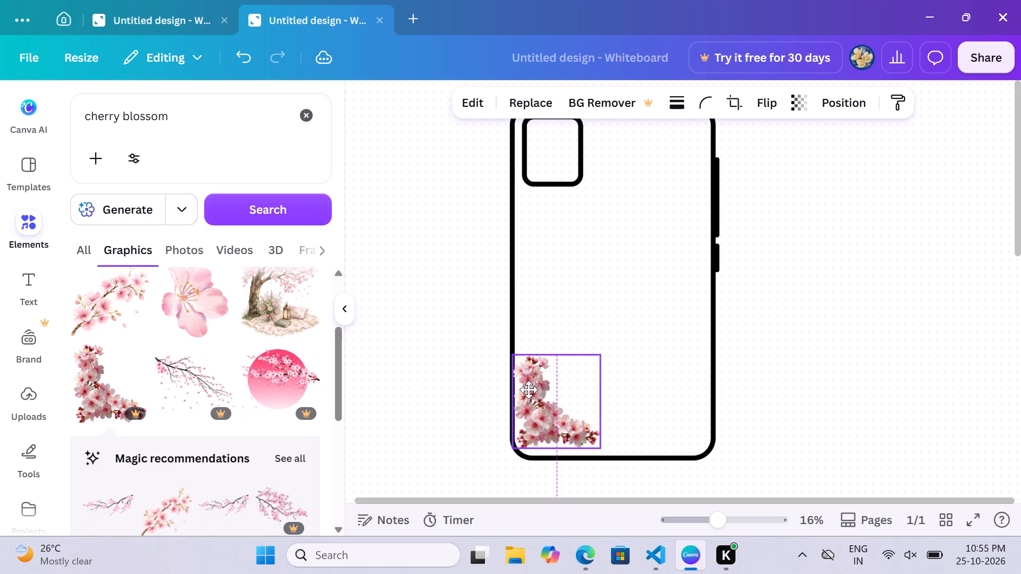
left_click(417, 267)
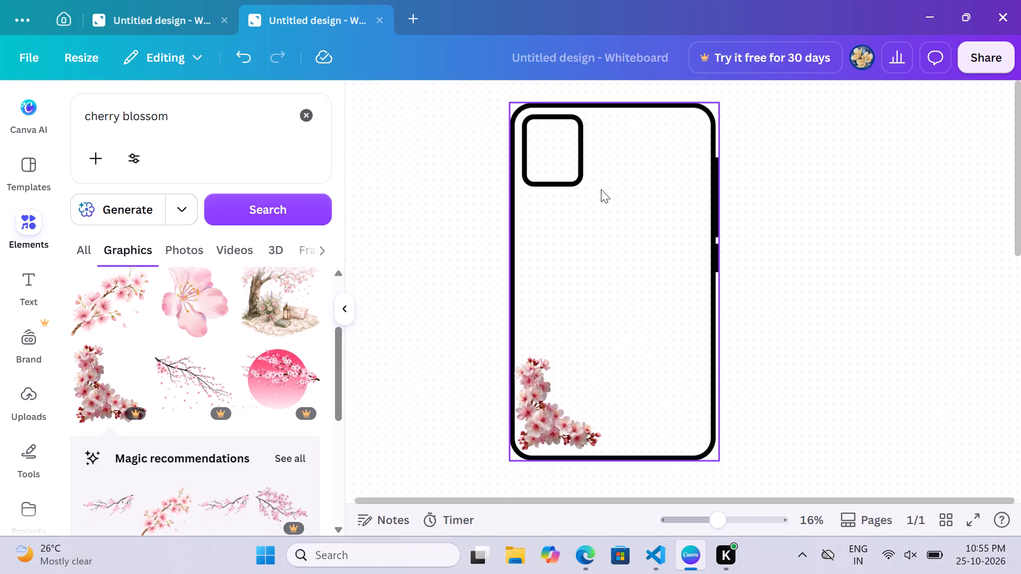
Add the single pale pink cherry blossom flower to the phone cover, just below the square camera cutout.
scroll(601, 189, "down", 1)
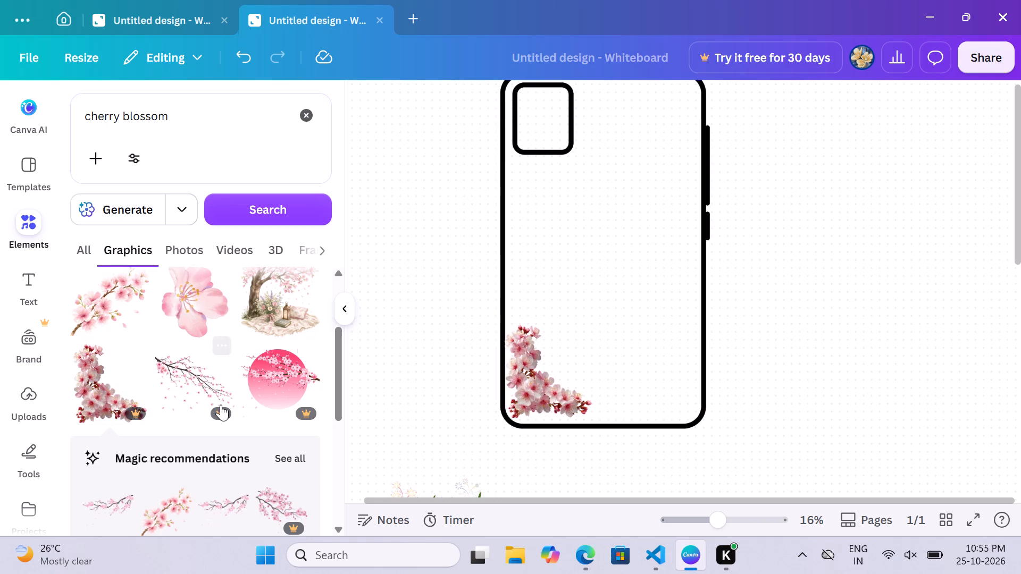
scroll(221, 404, "down", 4)
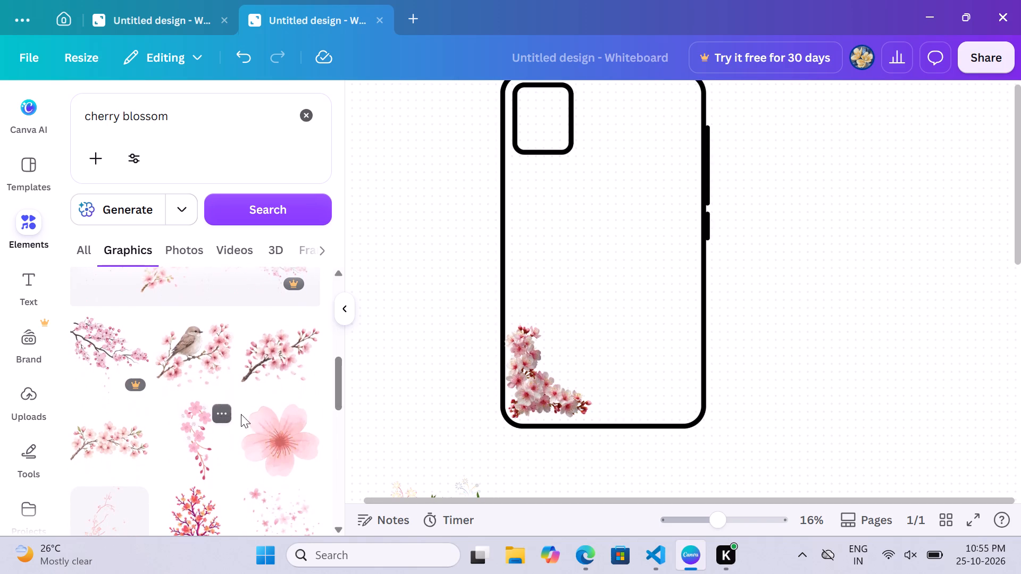
left_click_drag(286, 436, 542, 195)
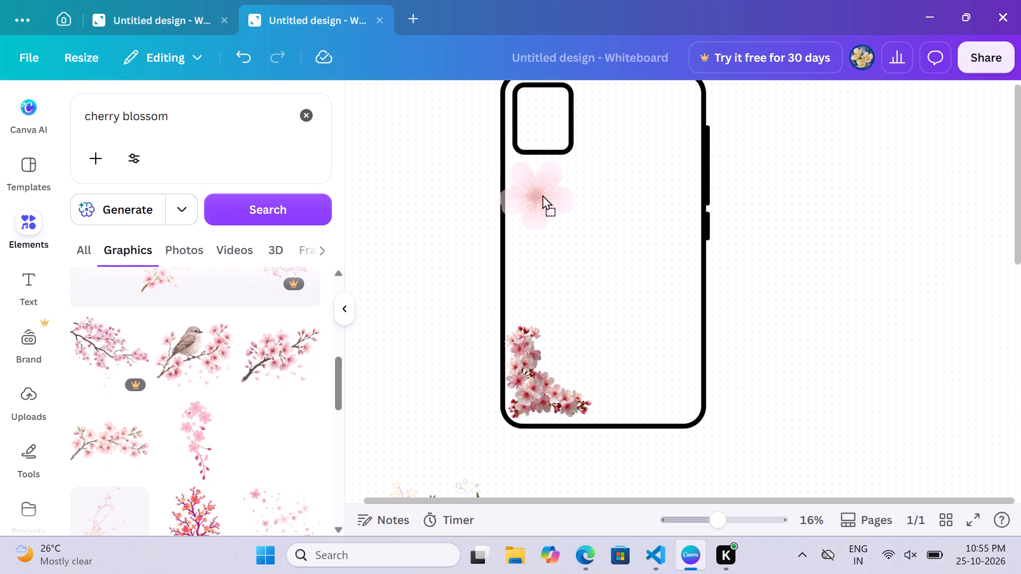
left_click_drag(542, 195, 555, 191)
left_click(450, 196)
scroll(450, 196, "up", 1)
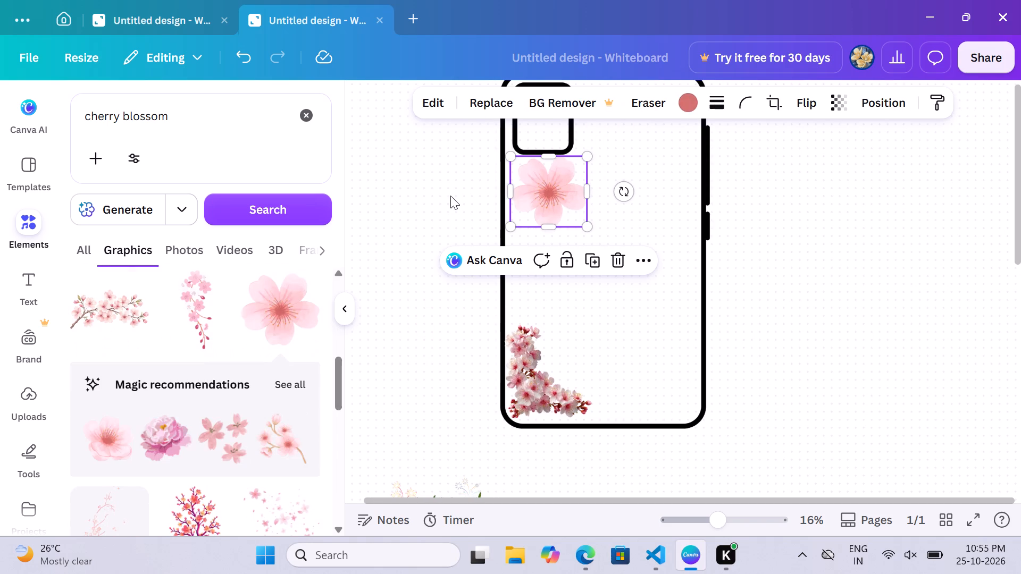
scroll(450, 196, "up", 1)
left_click(453, 243)
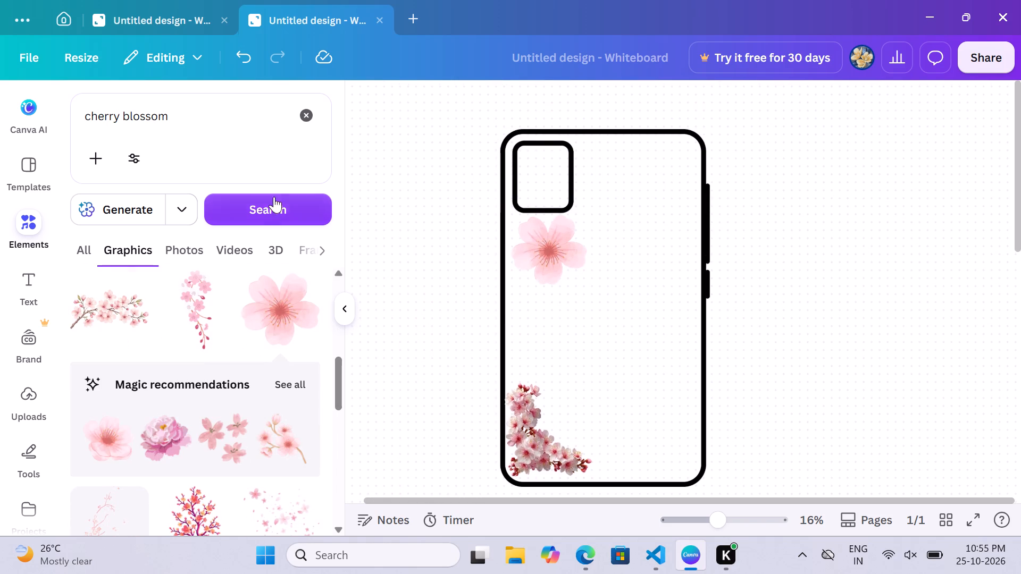
Replace the element search with "sticky note".
left_click(191, 123)
key("BackSpace")
key("BackSpace")
key("BackSpace")
key("BackSpace")
key("BackSpace")
key("BackSpace")
key("BackSpace")
key("BackSpace")
key("BackSpace")
key("BackSpace")
key("BackSpace")
key("BackSpace")
key("BackSpace")
key("BackSpace")
key("BackSpace")
key("BackSpace")
key("BackSpace")
key("BackSpace")
key("BackSpace")
key("BackSpace")
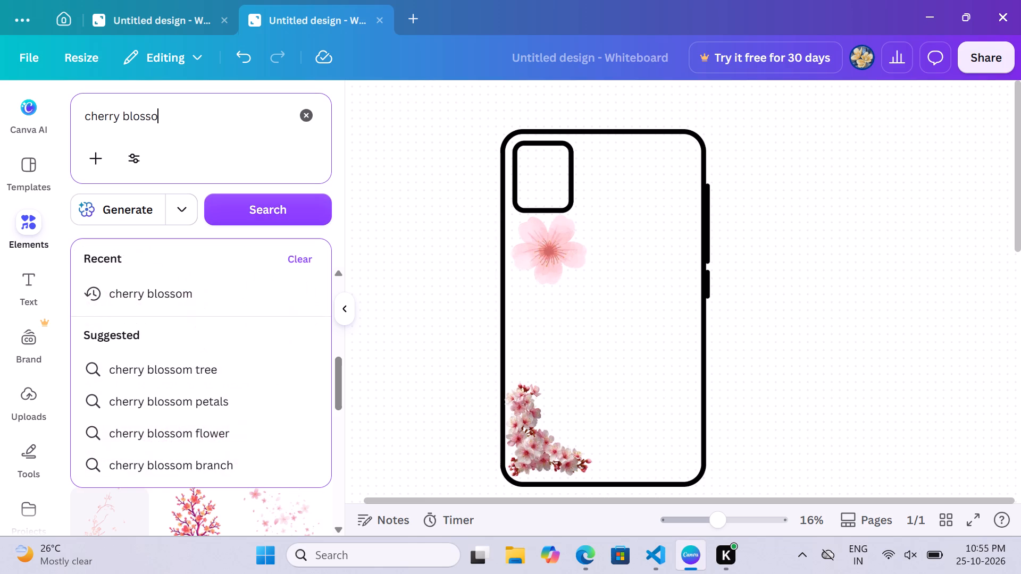
key("BackSpace")
key("BackSpace")
key("BackSpace")
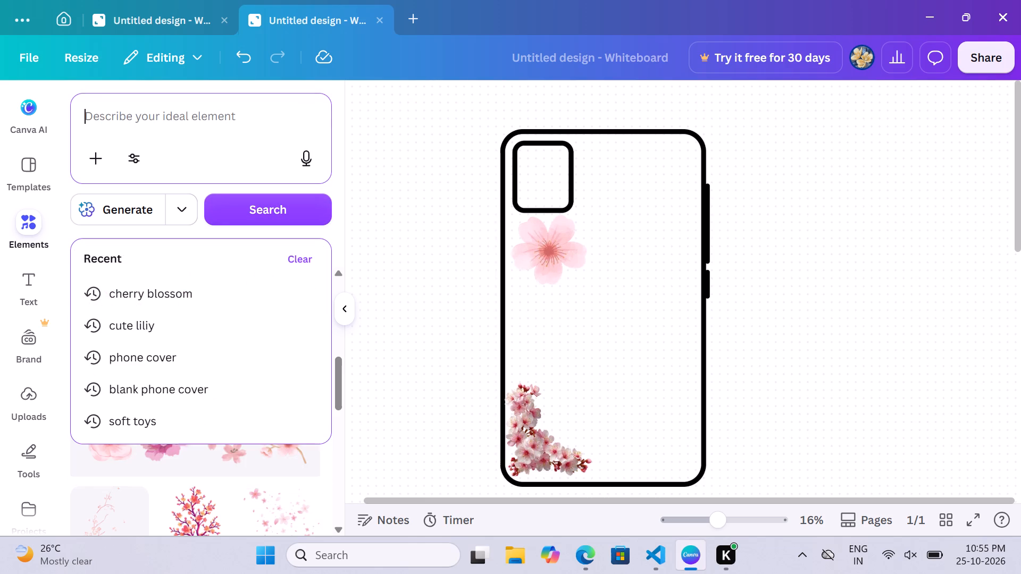
type("sticky note")
key("Return")
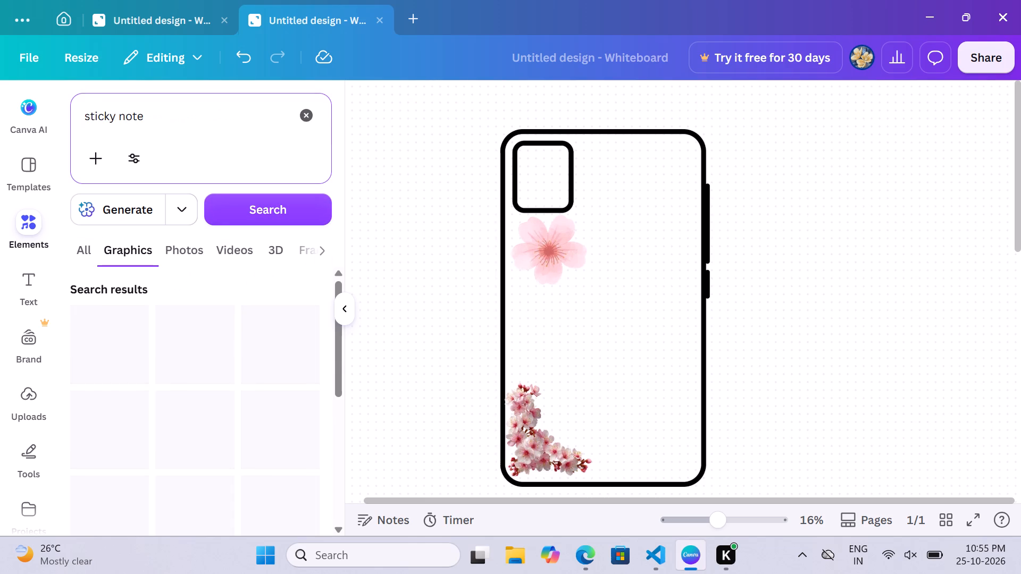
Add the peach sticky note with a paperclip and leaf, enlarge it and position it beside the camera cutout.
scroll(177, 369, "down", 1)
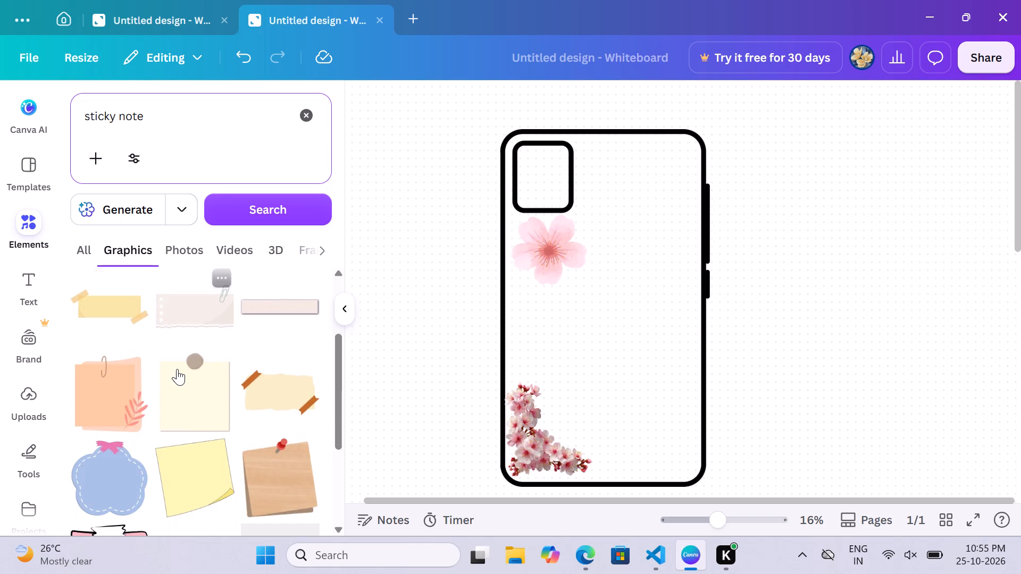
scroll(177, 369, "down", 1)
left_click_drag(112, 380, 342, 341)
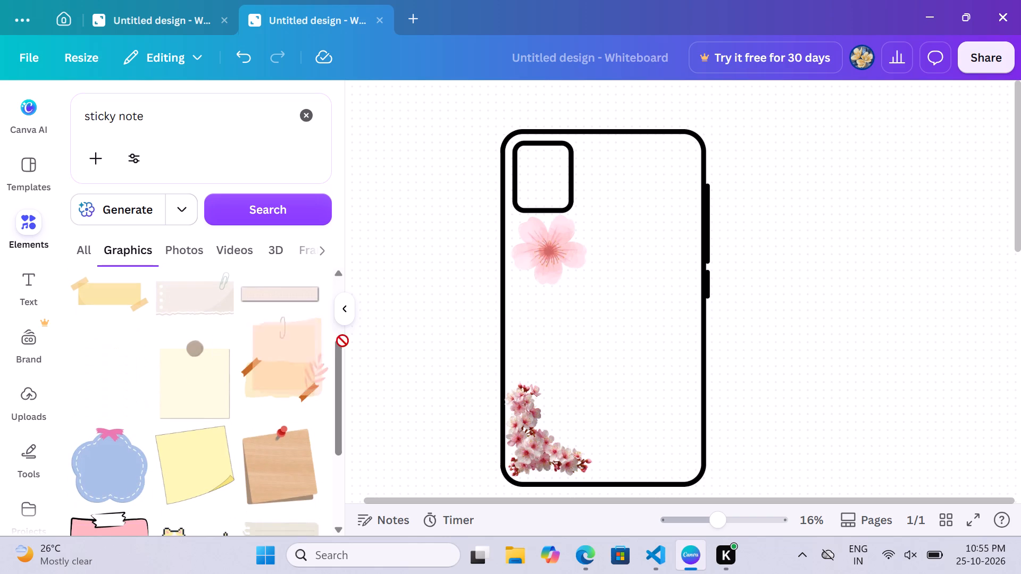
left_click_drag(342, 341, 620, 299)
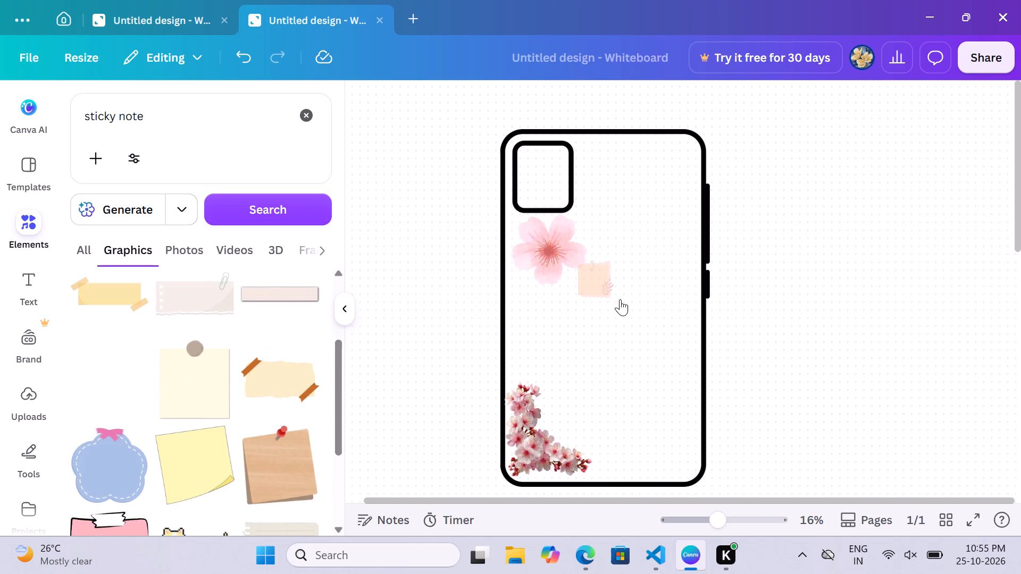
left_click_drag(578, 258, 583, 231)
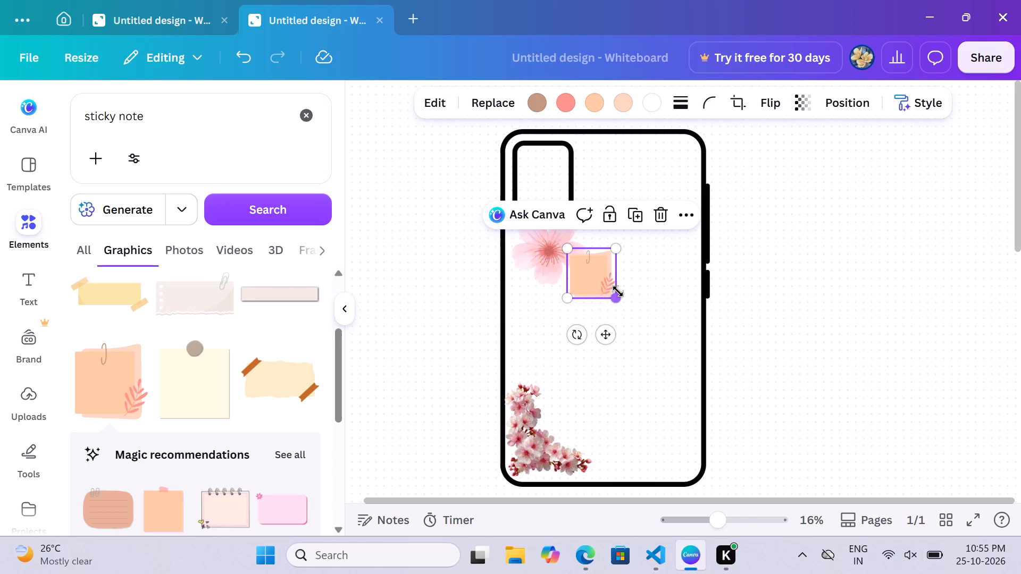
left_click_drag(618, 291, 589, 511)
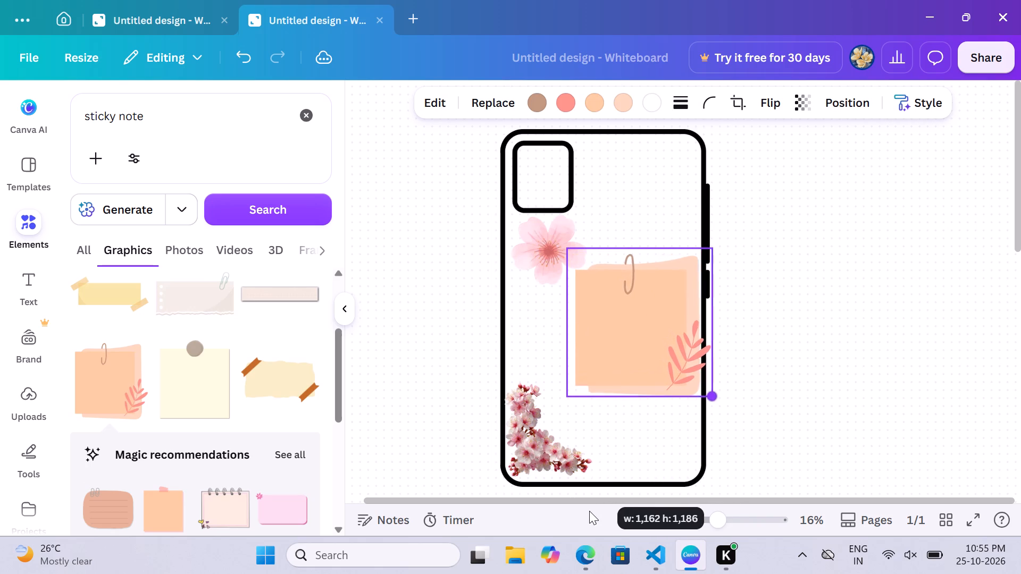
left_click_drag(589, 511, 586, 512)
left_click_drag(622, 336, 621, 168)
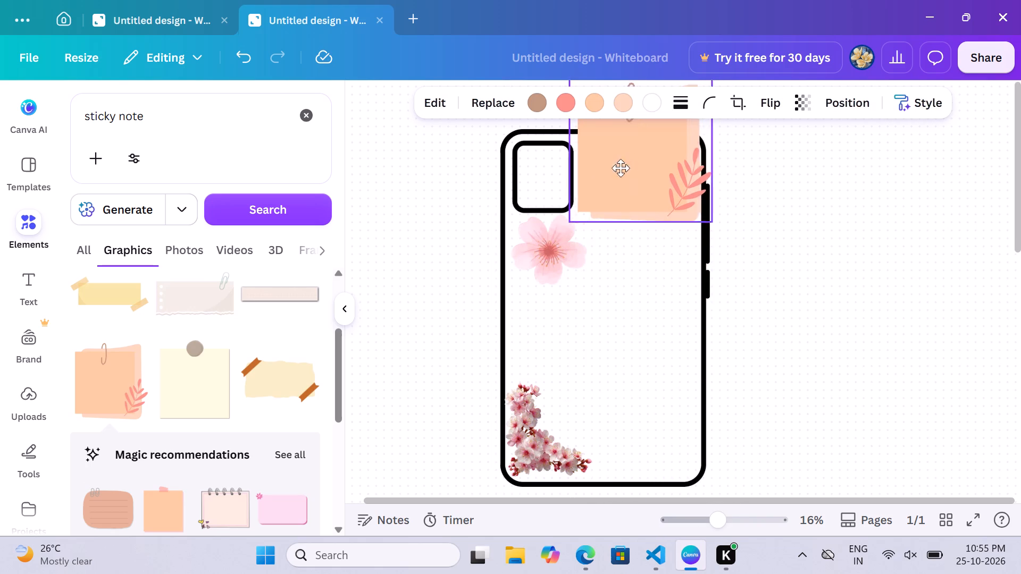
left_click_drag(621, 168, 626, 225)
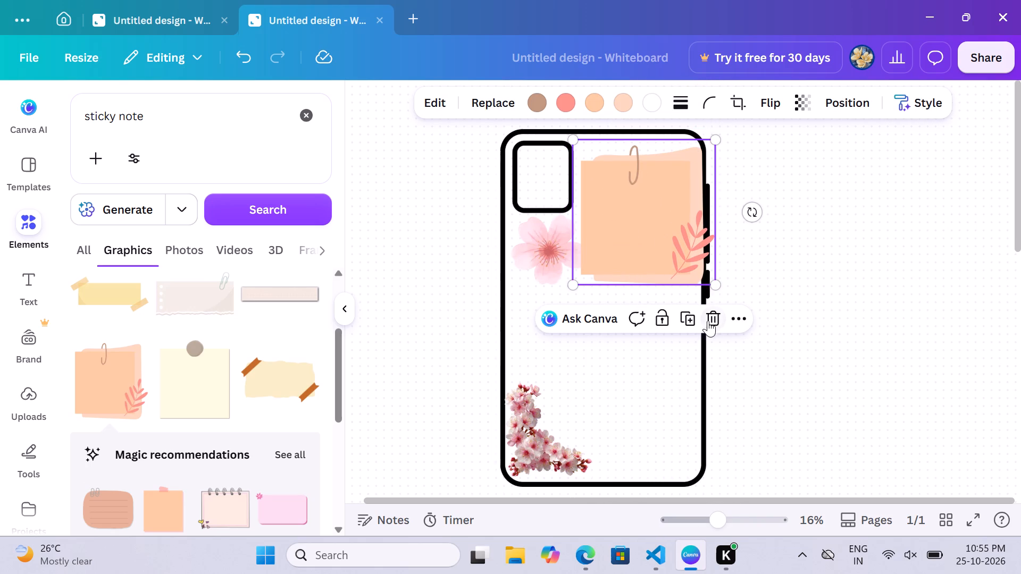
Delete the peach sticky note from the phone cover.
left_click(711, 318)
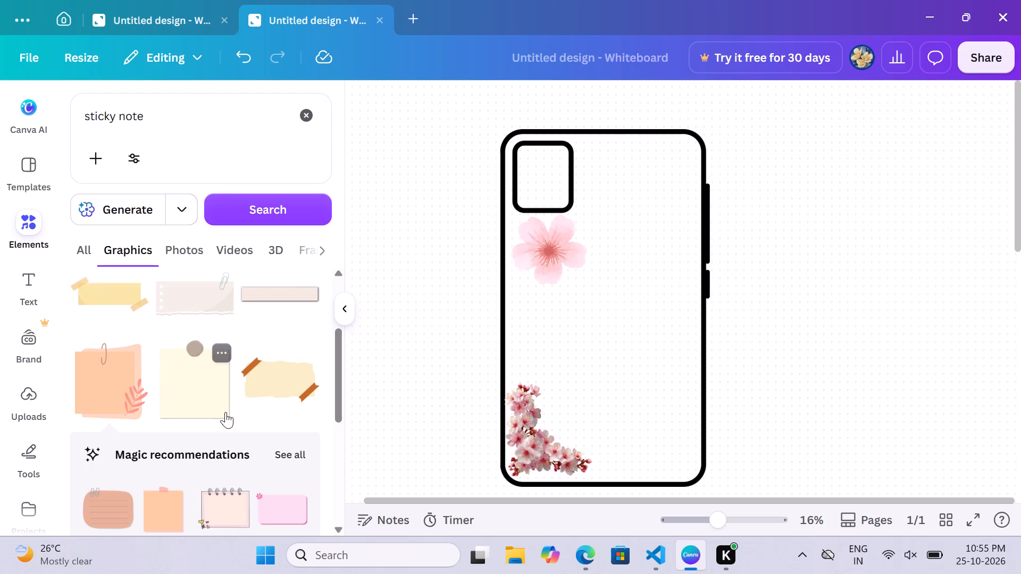
Add the lavender pixel-art cat sticky note to the phone cover, enlarging it to fill the space beside the square camera cutout.
scroll(225, 412, "down", 2)
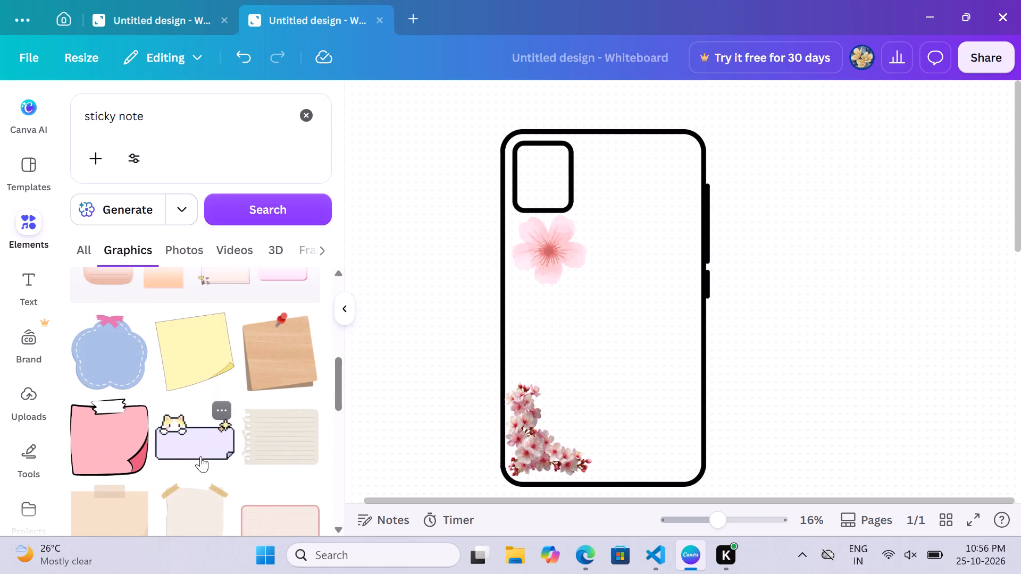
left_click_drag(200, 456, 664, 218)
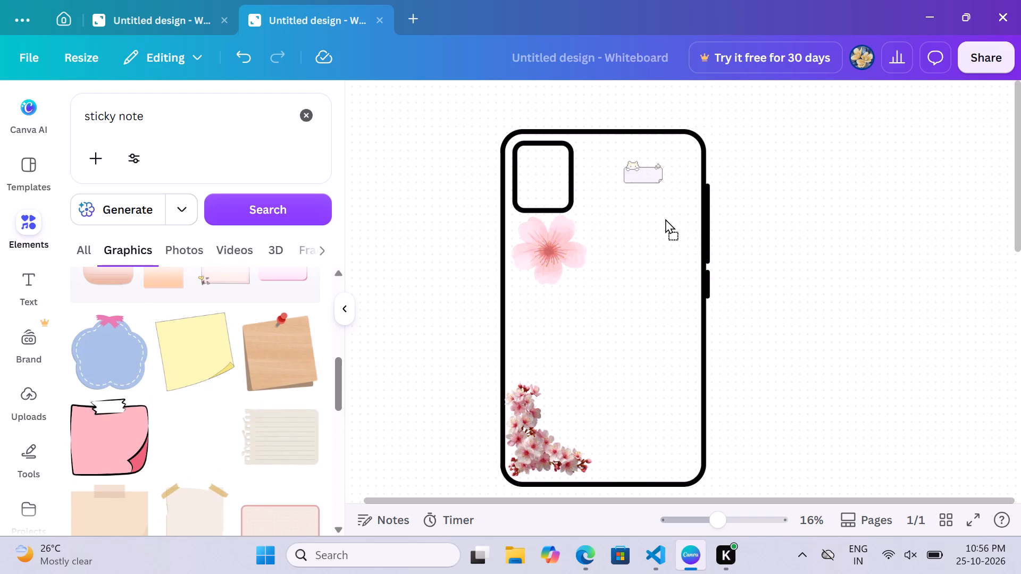
left_click_drag(612, 154, 592, 147)
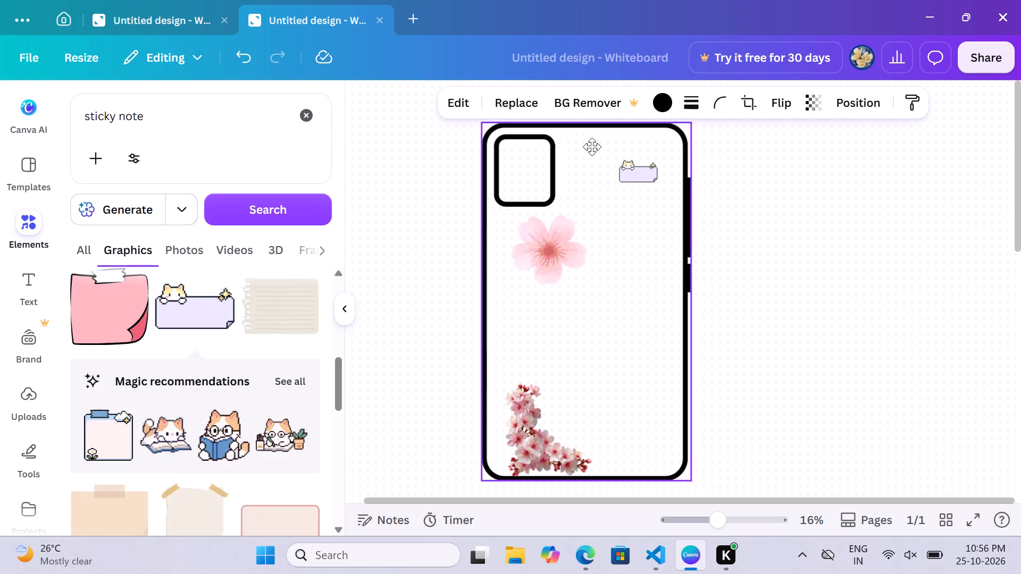
left_click_drag(592, 147, 618, 159)
left_click(626, 162)
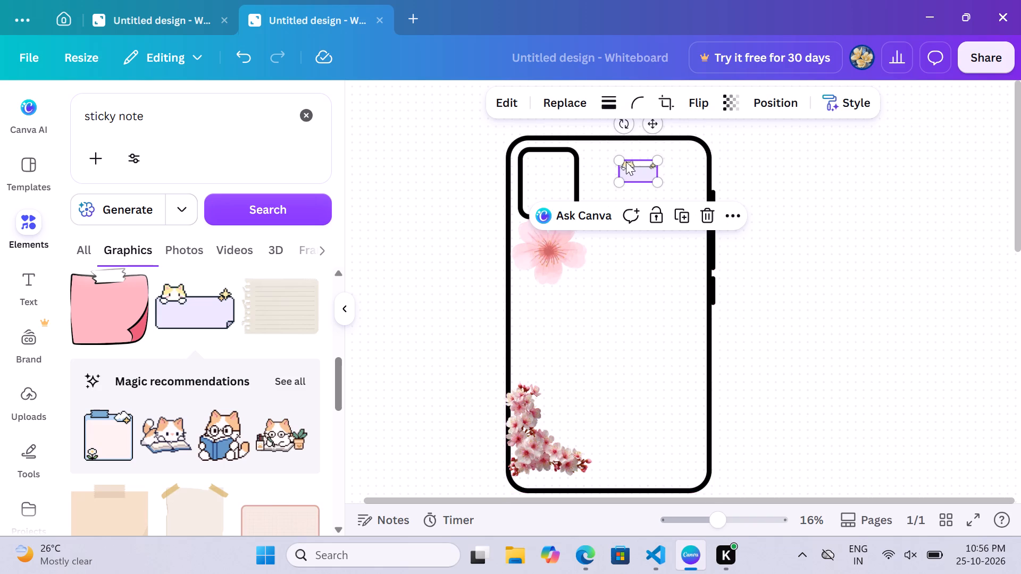
left_click_drag(618, 154, 577, 150)
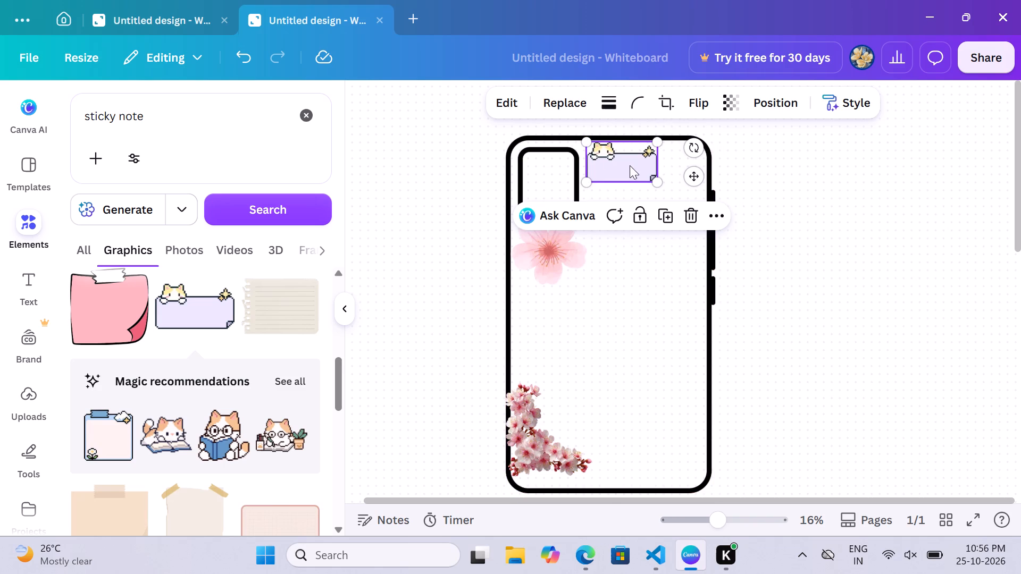
left_click_drag(651, 183, 672, 202)
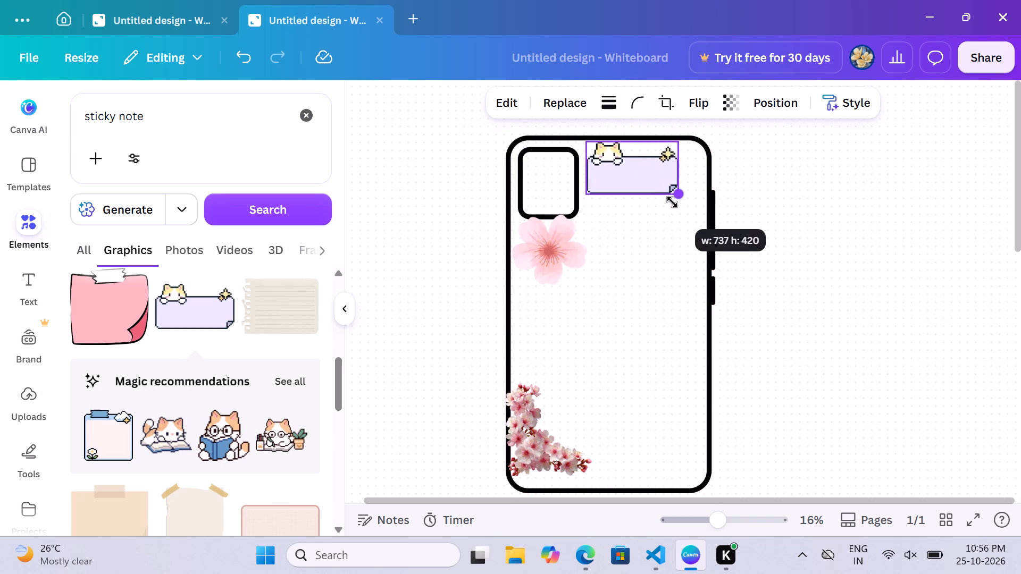
left_click_drag(672, 202, 682, 207)
left_click(791, 206)
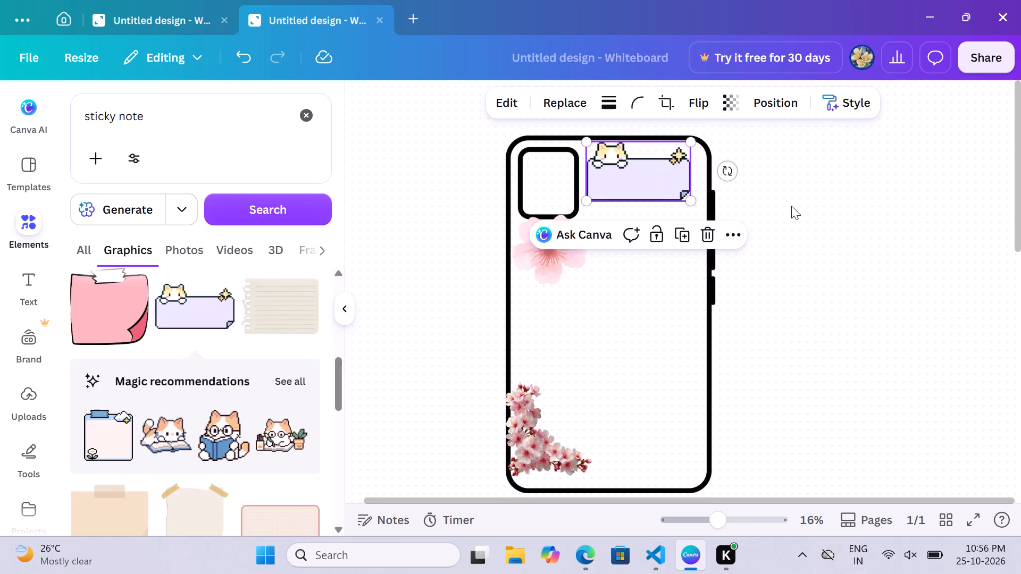
Delete the single pale pink flower and the cherry blossom corner branch from the phone cover.
left_click(555, 253)
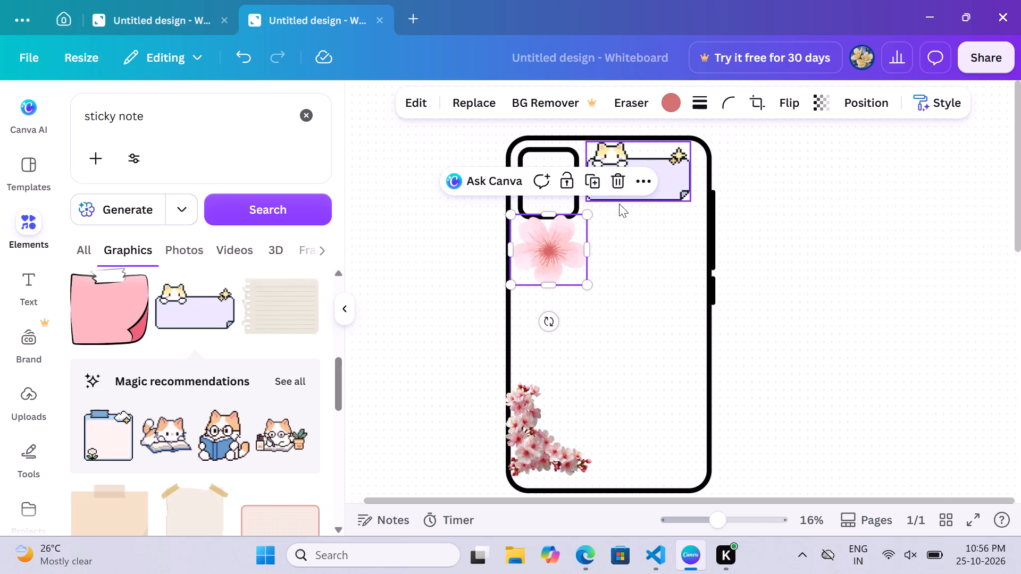
left_click(618, 181)
left_click(543, 425)
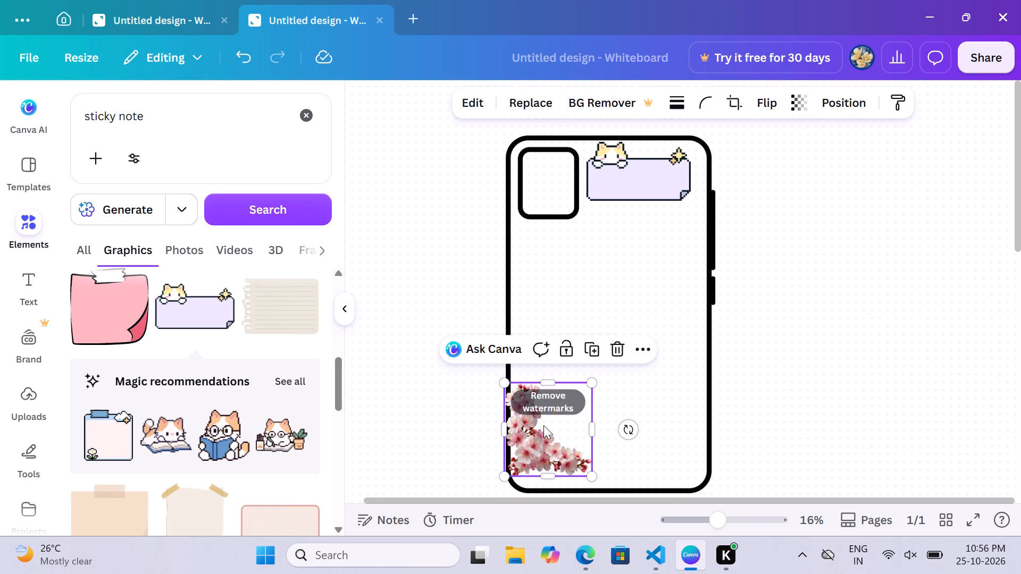
left_click(616, 344)
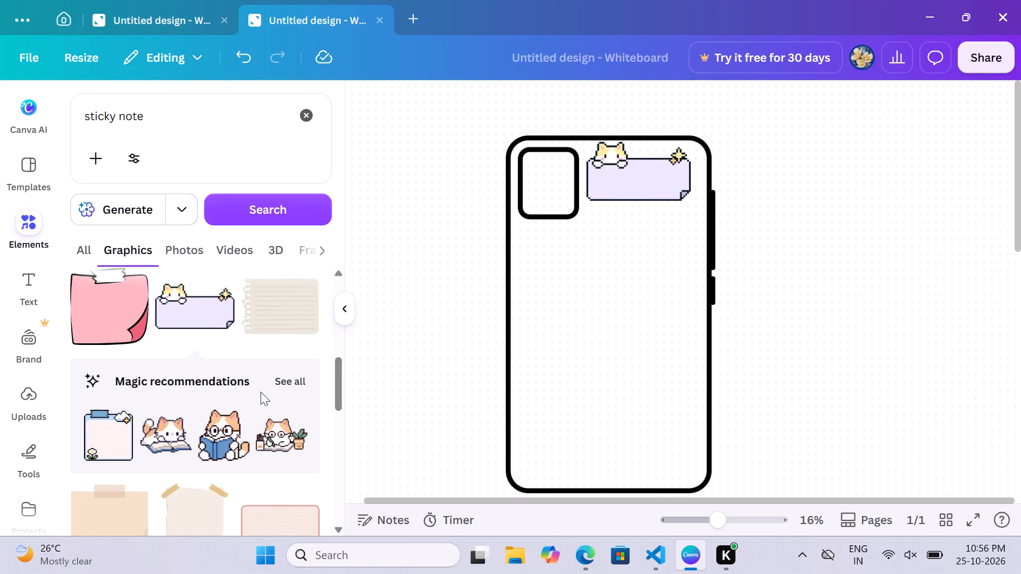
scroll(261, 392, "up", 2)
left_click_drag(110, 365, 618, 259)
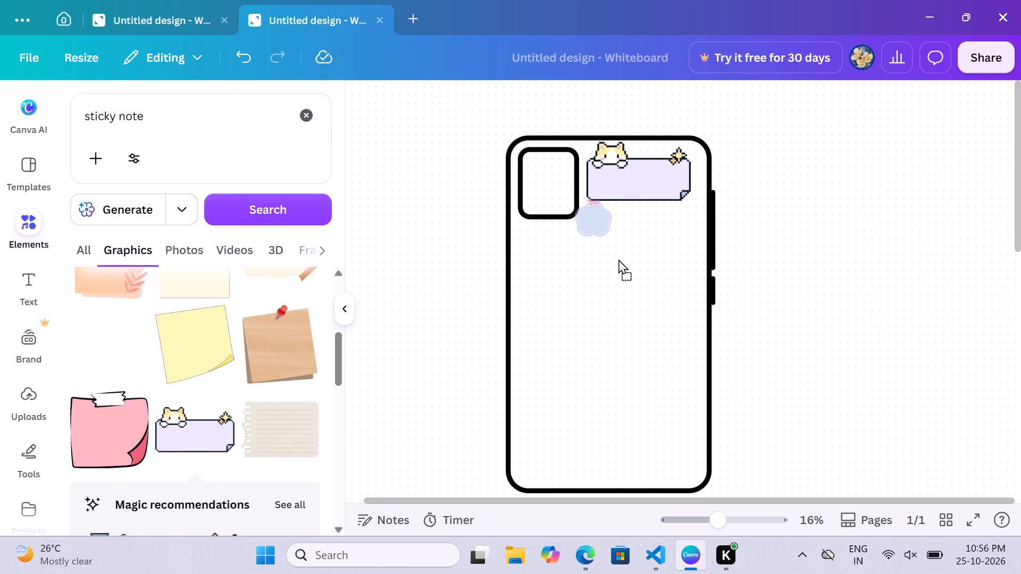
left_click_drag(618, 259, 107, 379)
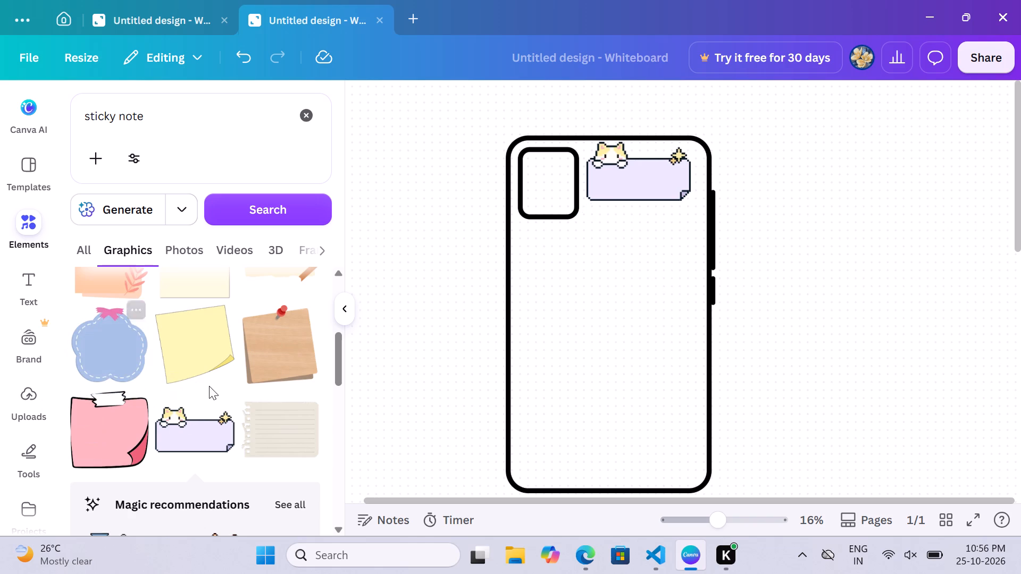
Add the purple torn-edge note with dotted tape below the camera cutout and enlarge it to about 783 × 911.
scroll(209, 386, "down", 4)
scroll(209, 386, "up", 1)
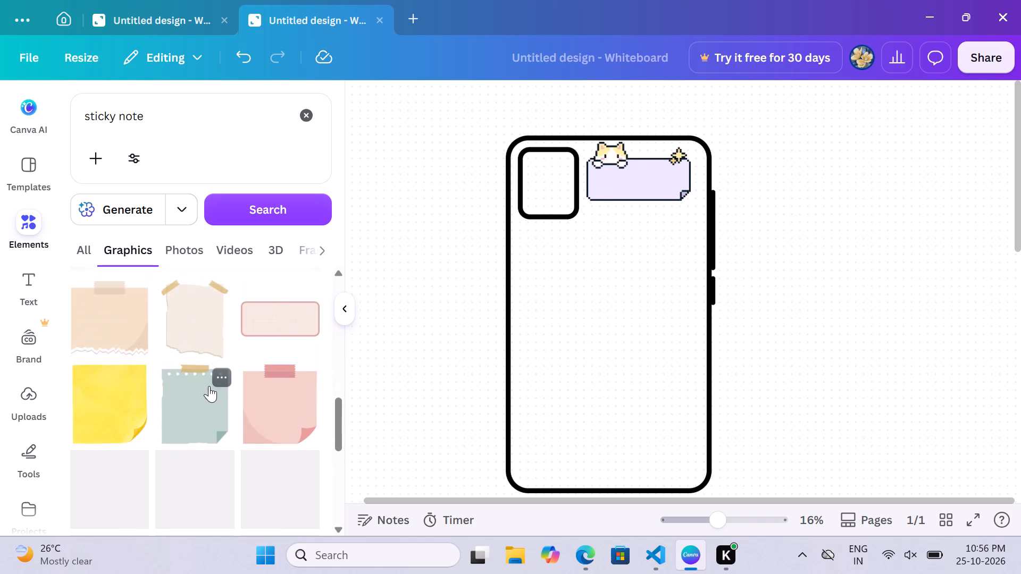
scroll(209, 386, "up", 1)
scroll(209, 386, "down", 2)
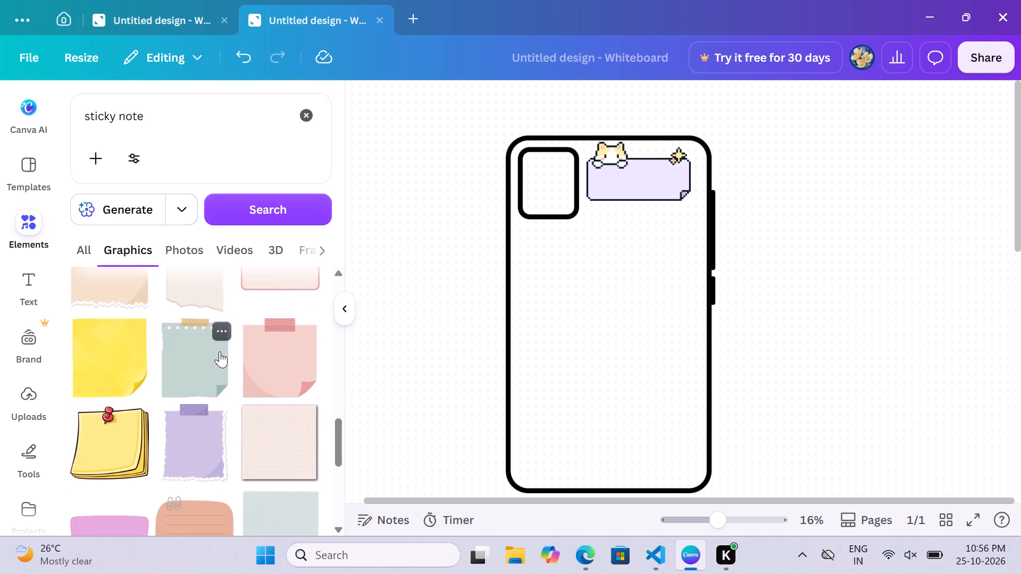
scroll(220, 351, "down", 1)
left_click_drag(202, 356, 672, 316)
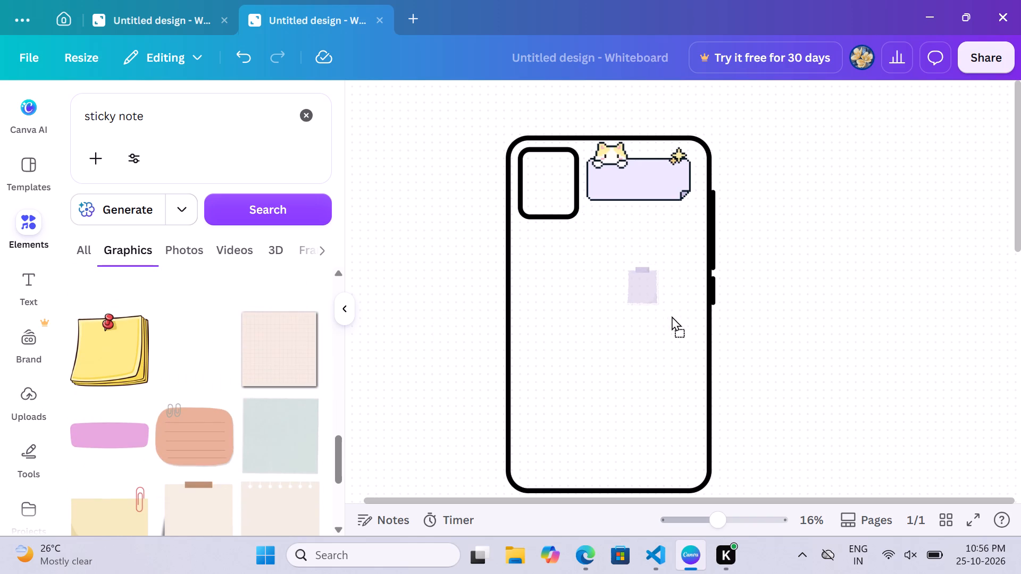
left_click_drag(672, 316, 630, 365)
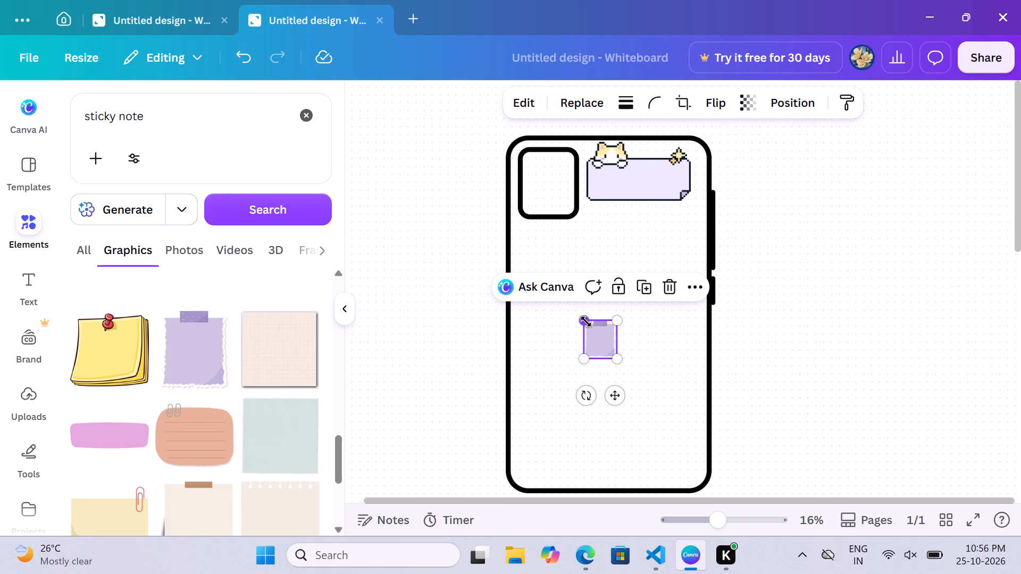
left_click_drag(582, 319, 536, 229)
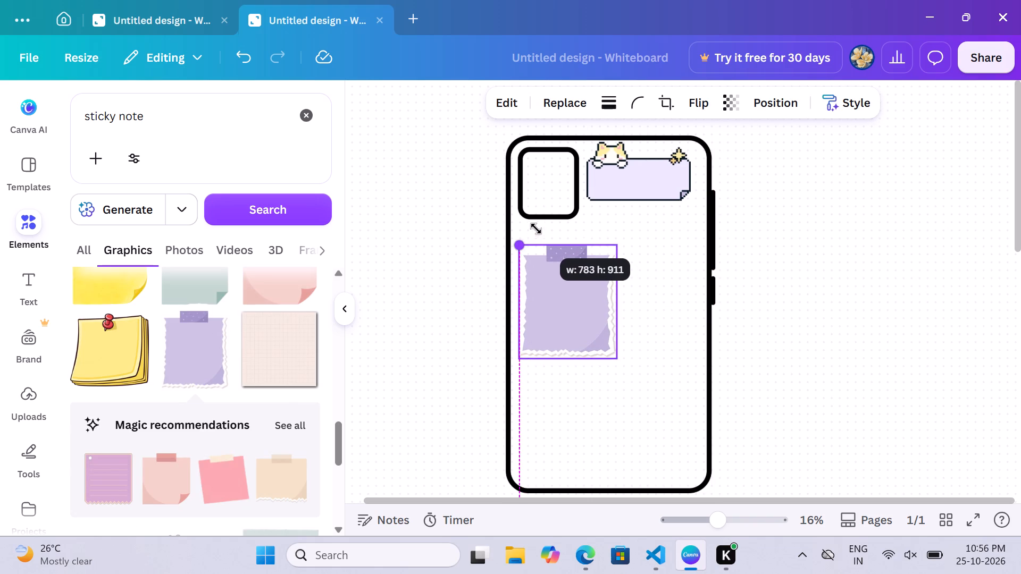
left_click_drag(536, 229, 541, 224)
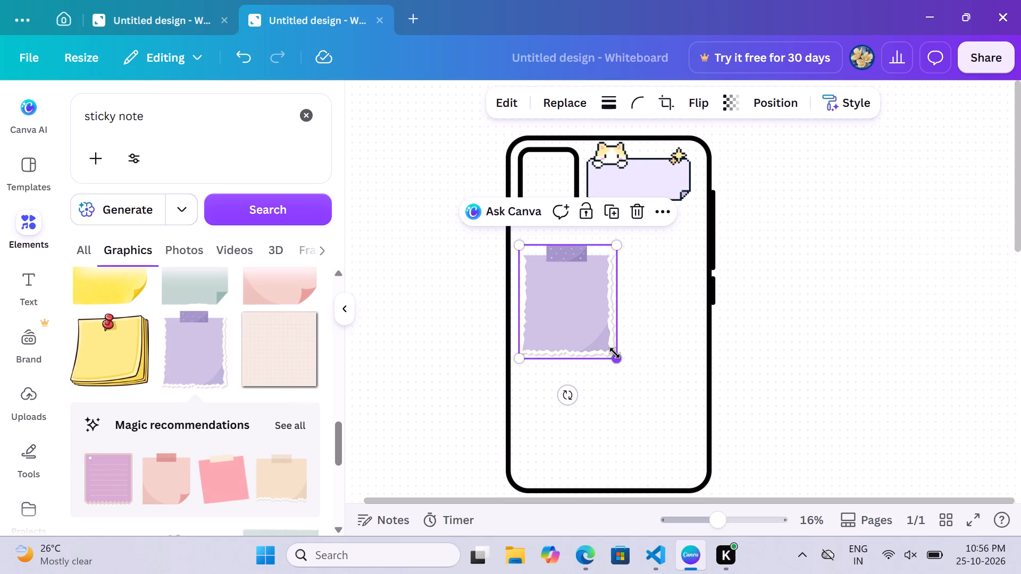
Enlarge the purple taped note to about 1,494 × 1,737 so it spans the phone cover's width below the camera cutout.
left_click_drag(615, 350, 631, 348)
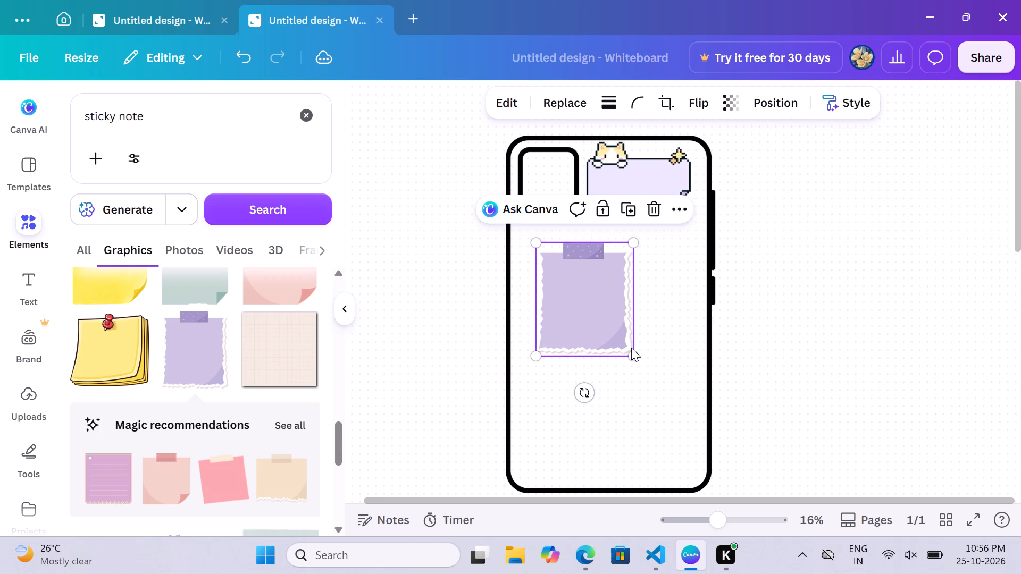
left_click_drag(639, 354, 680, 453)
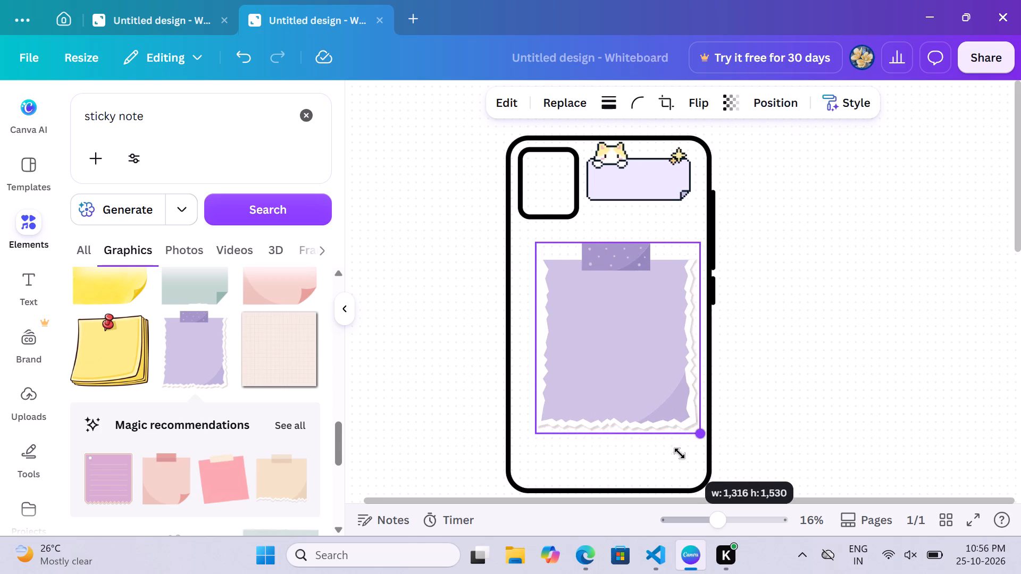
left_click_drag(680, 453, 658, 483)
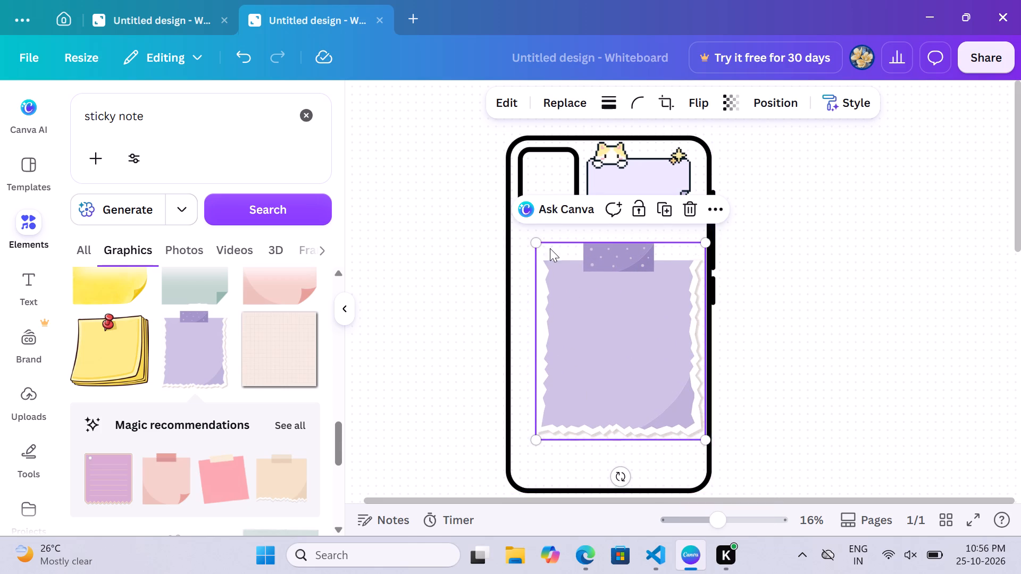
left_click_drag(537, 242, 523, 220)
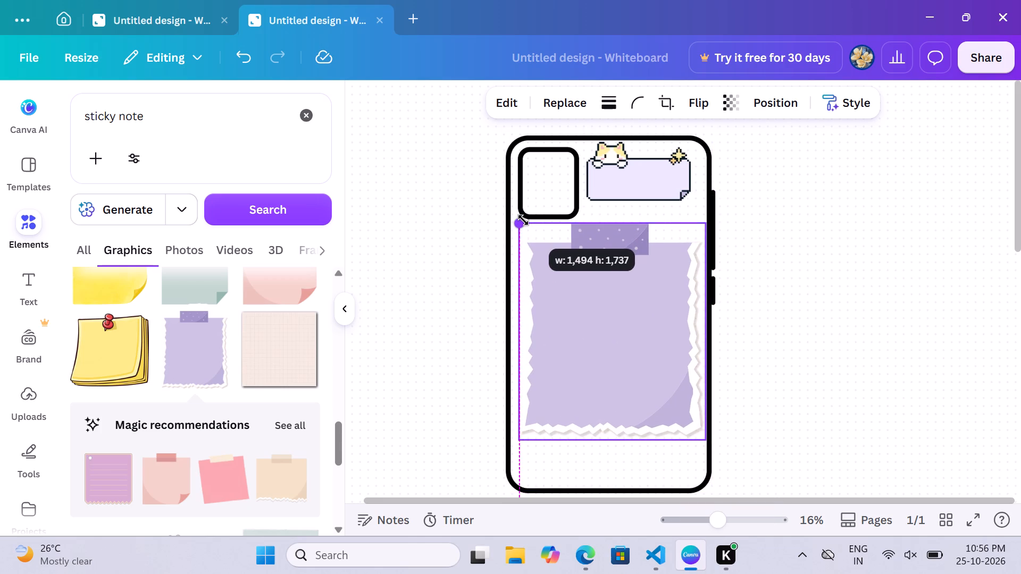
left_click_drag(523, 220, 513, 230)
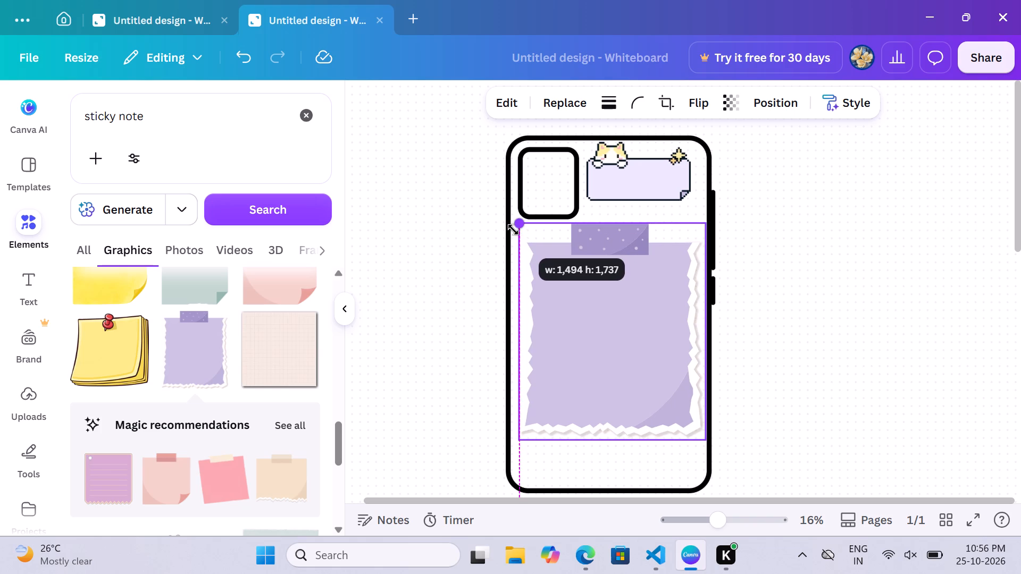
left_click_drag(513, 230, 514, 230)
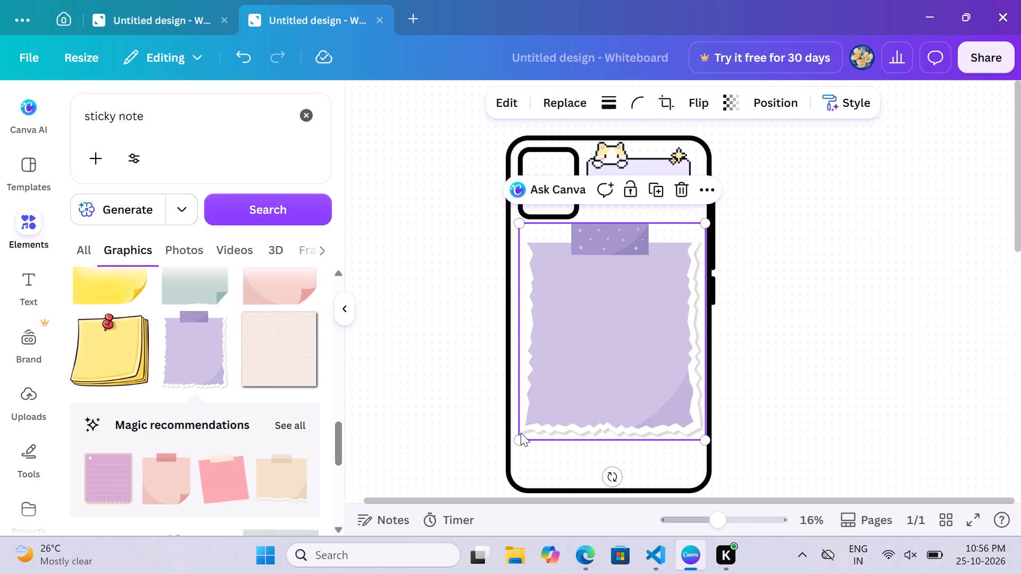
Move the purple taped note down to the phone cover's bottom edge and enlarge it slightly toward the outline's left side.
left_click_drag(521, 433, 520, 467)
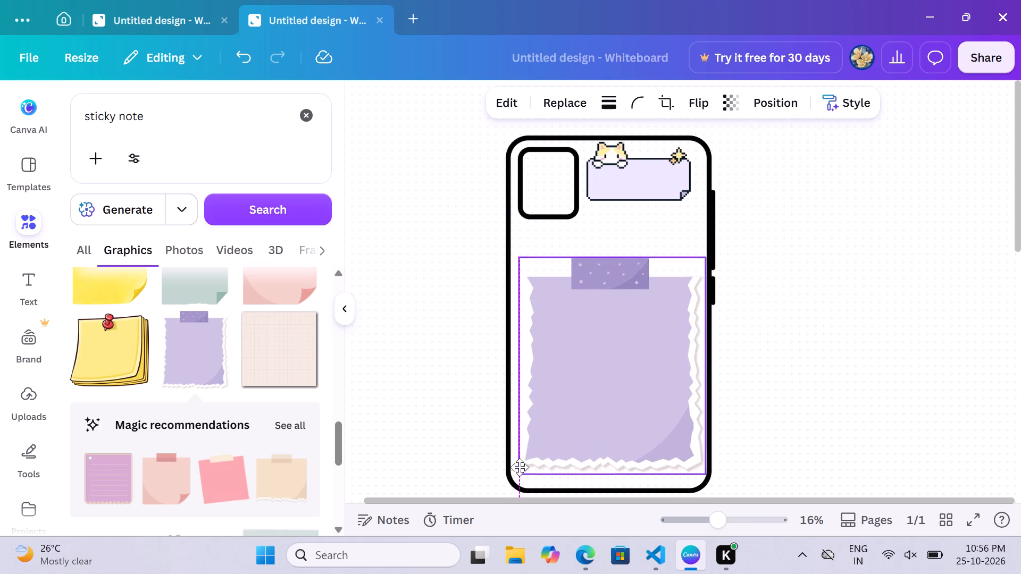
left_click_drag(520, 467, 518, 481)
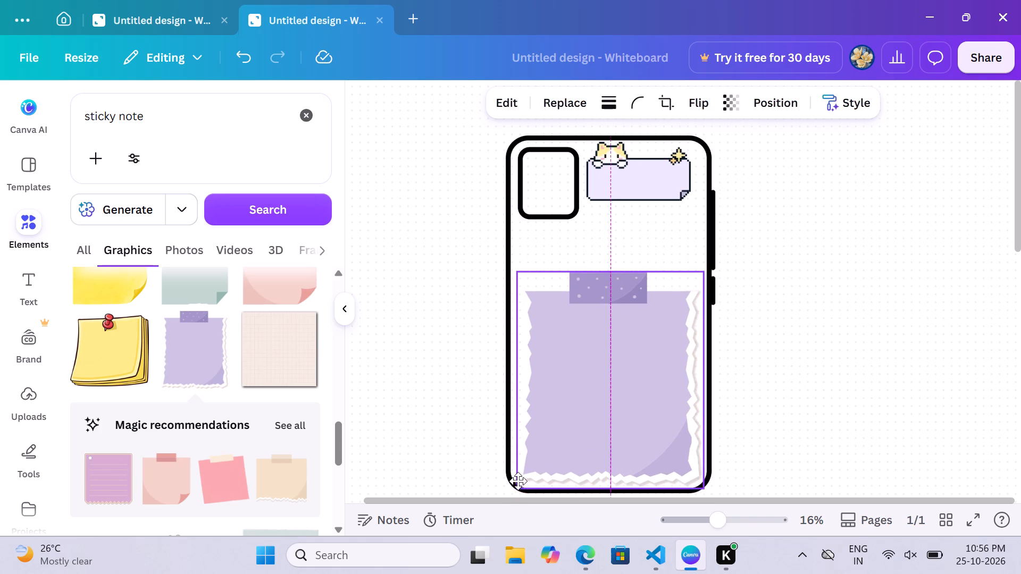
left_click_drag(518, 481, 516, 479)
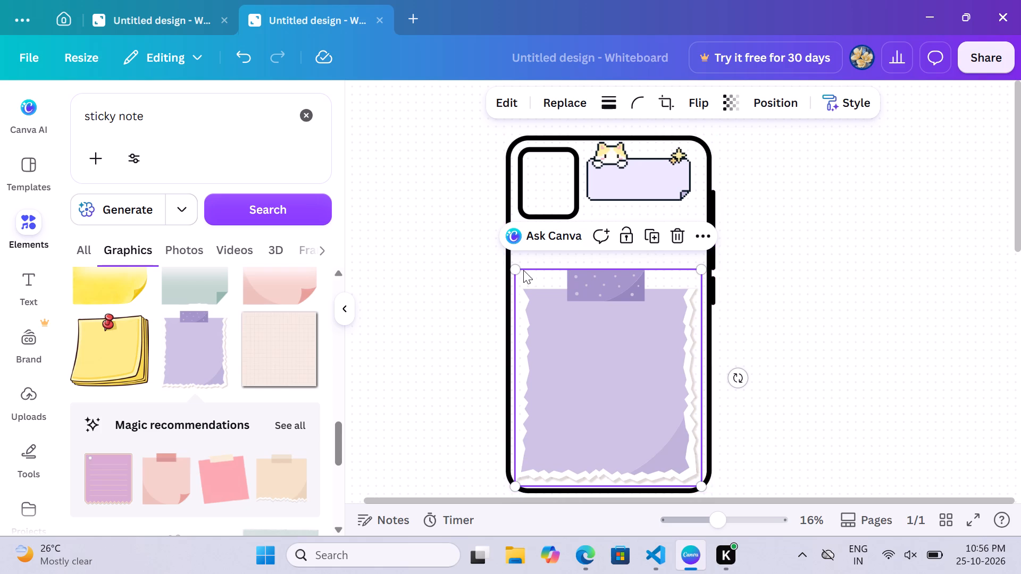
left_click_drag(514, 273, 550, 185)
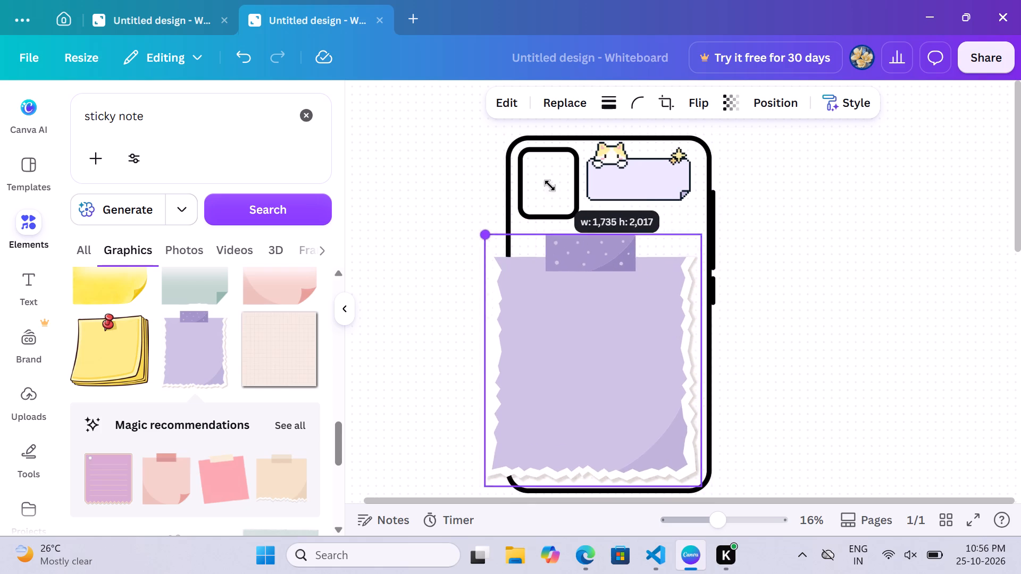
left_click_drag(550, 185, 570, 214)
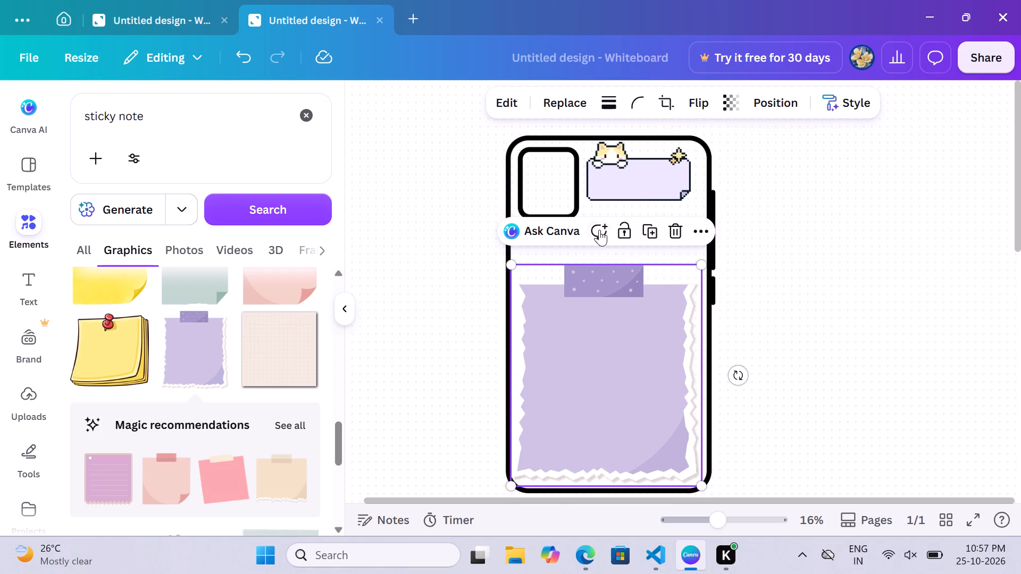
Nudge the phone outline slightly up and left, and enlarge the purple note to about 1,566 × 1,821 to fit its lower part.
left_click(608, 263)
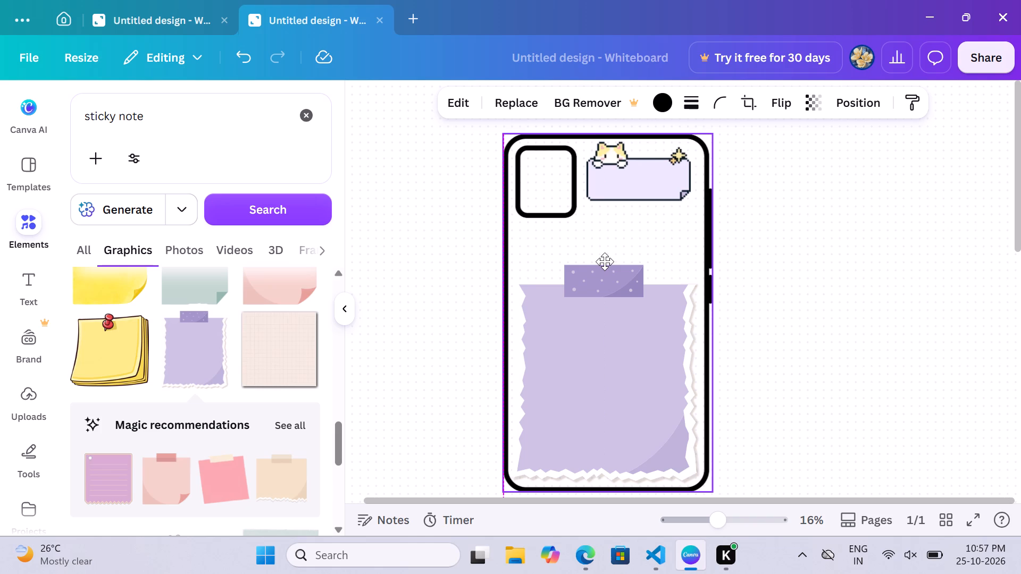
left_click(543, 306)
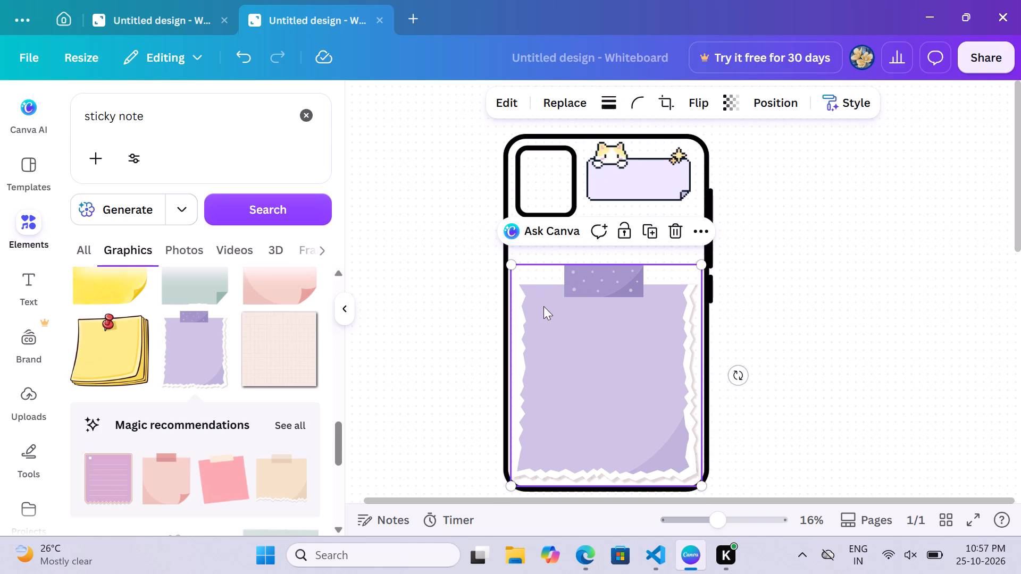
left_click(436, 313)
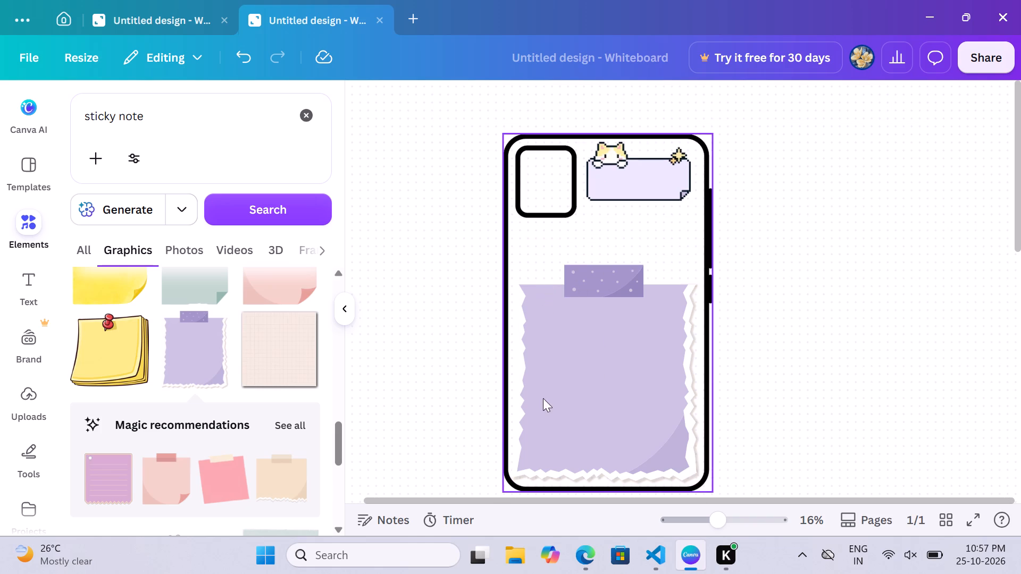
left_click(694, 476)
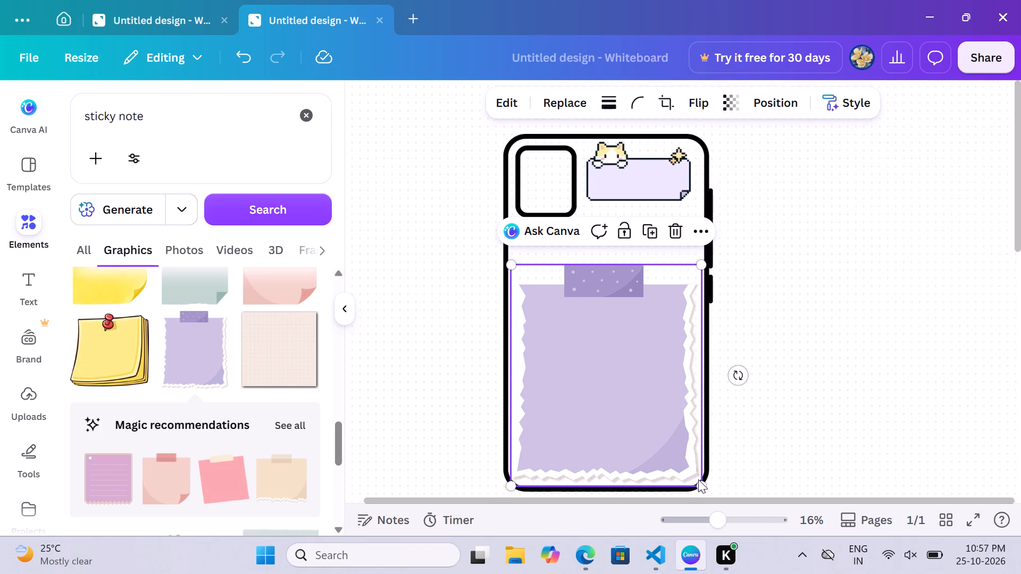
left_click(700, 484)
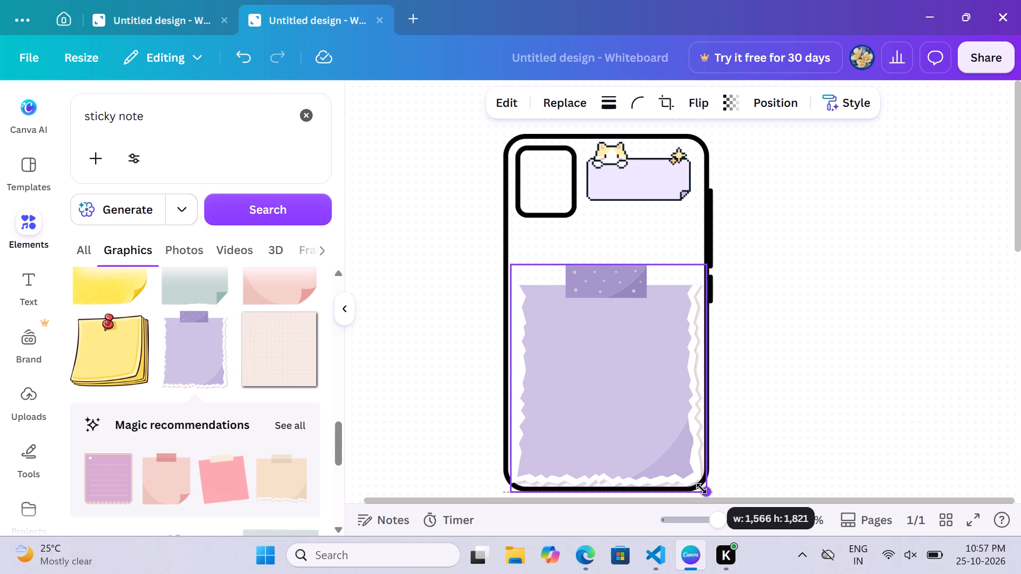
left_click(462, 384)
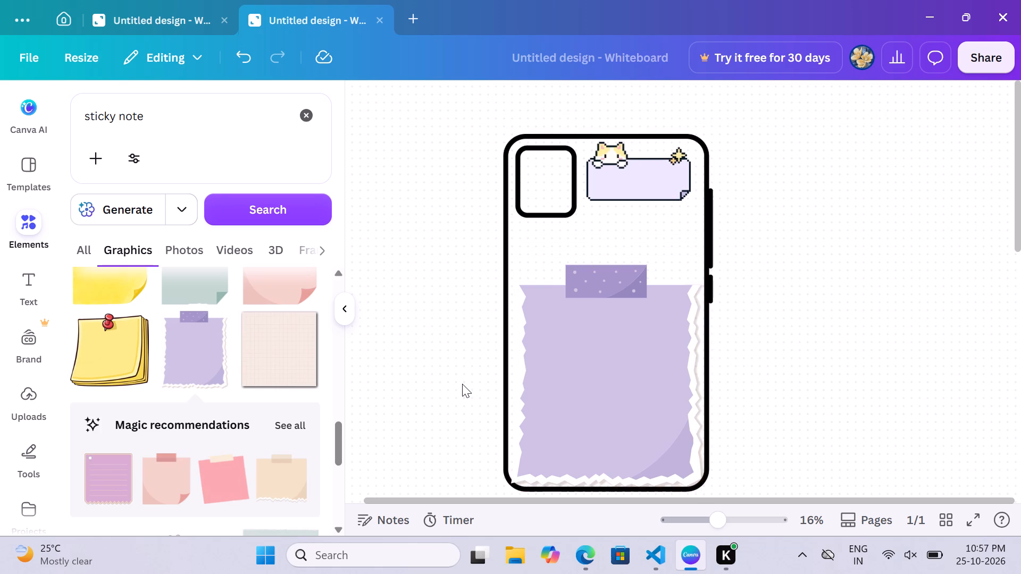
Check the remaining sticky note graphics, and search the graphics library for "lavender background" instead.
scroll(210, 365, "down", 3)
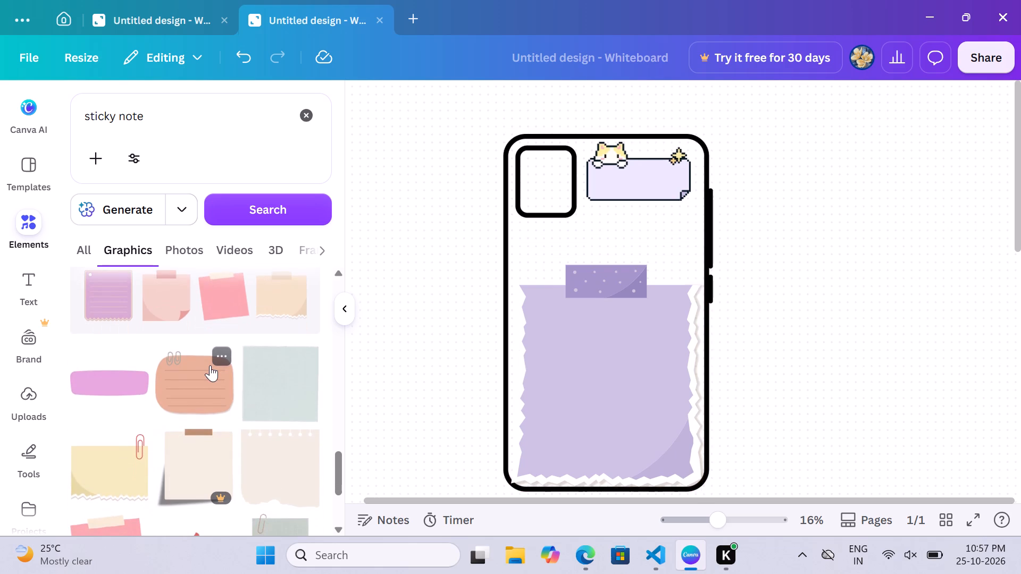
scroll(202, 396, "down", 3)
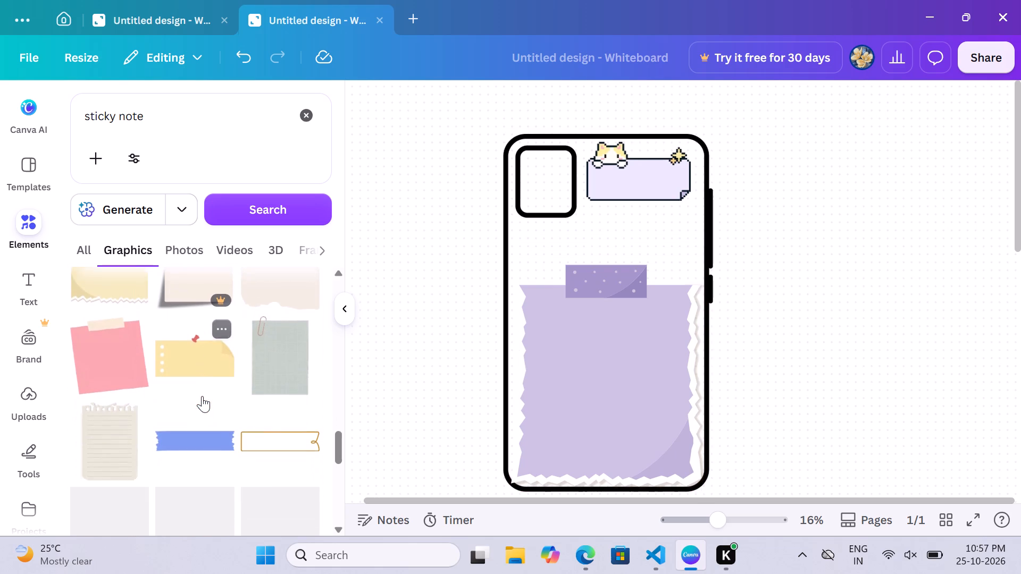
scroll(202, 396, "down", 3)
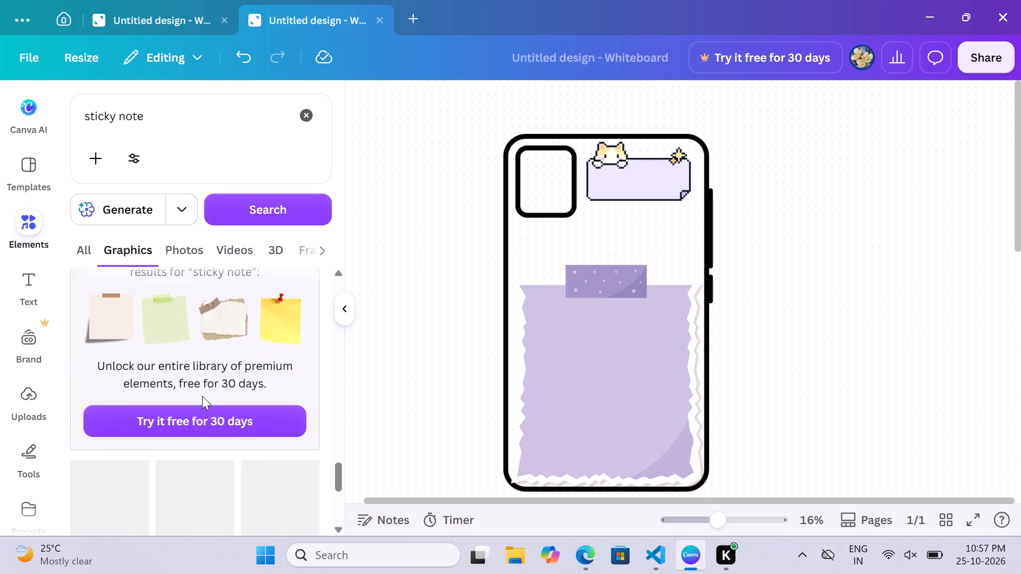
scroll(202, 396, "down", 1)
left_click(170, 120)
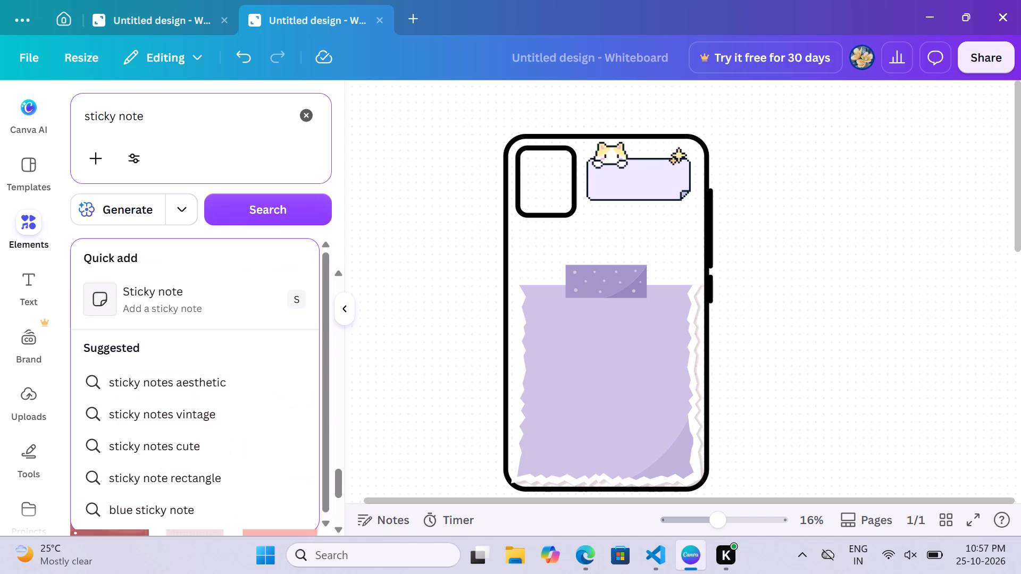
key("BackSpace")
key("BackSpace")
key("BackSpace")
key("BackSpace")
key("BackSpace")
key("BackSpace")
key("BackSpace")
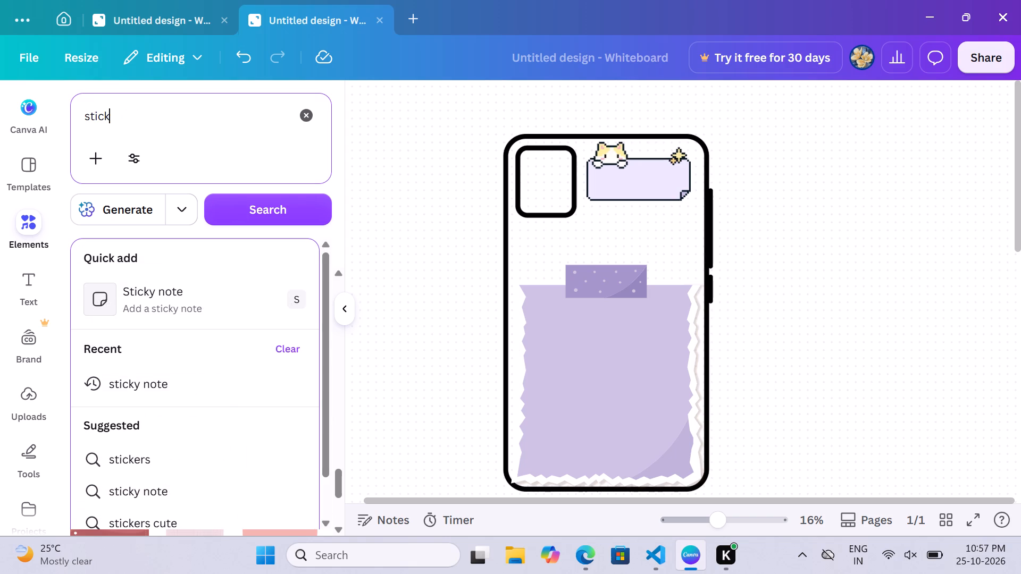
key("BackSpace")
key("BackSpace")
key("BackSpace")
key("BackSpace")
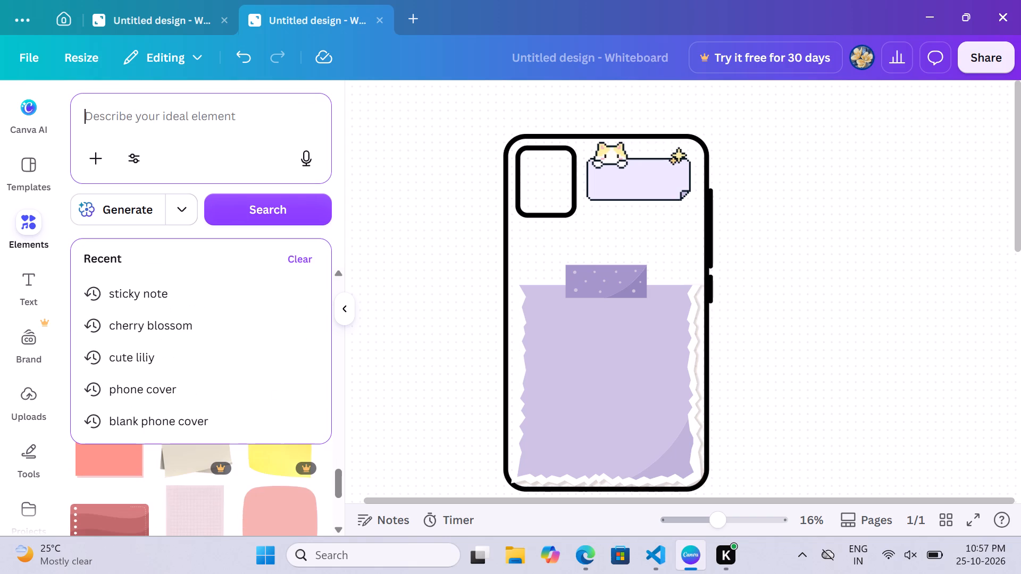
type("lavender")
key("space")
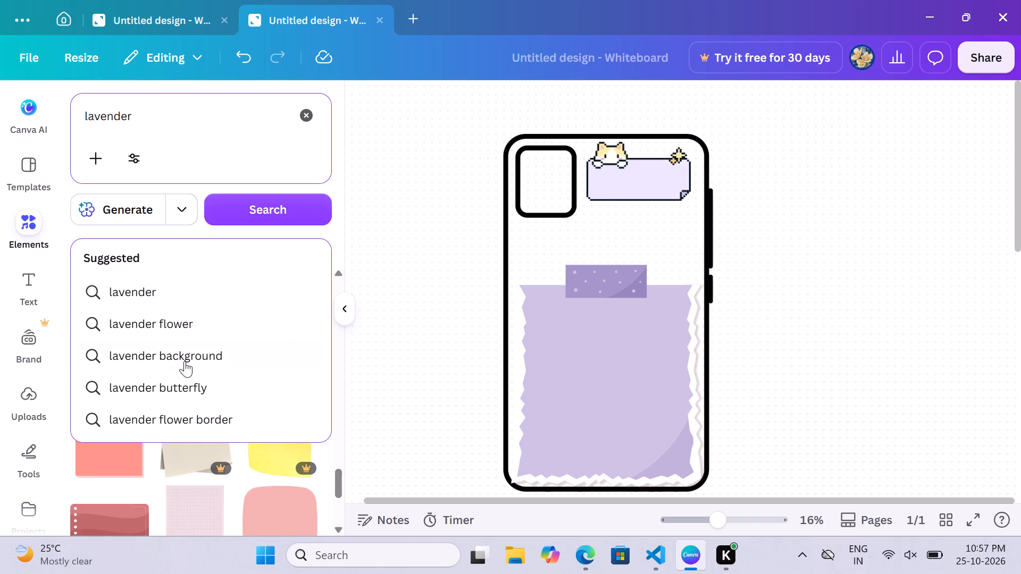
left_click(196, 352)
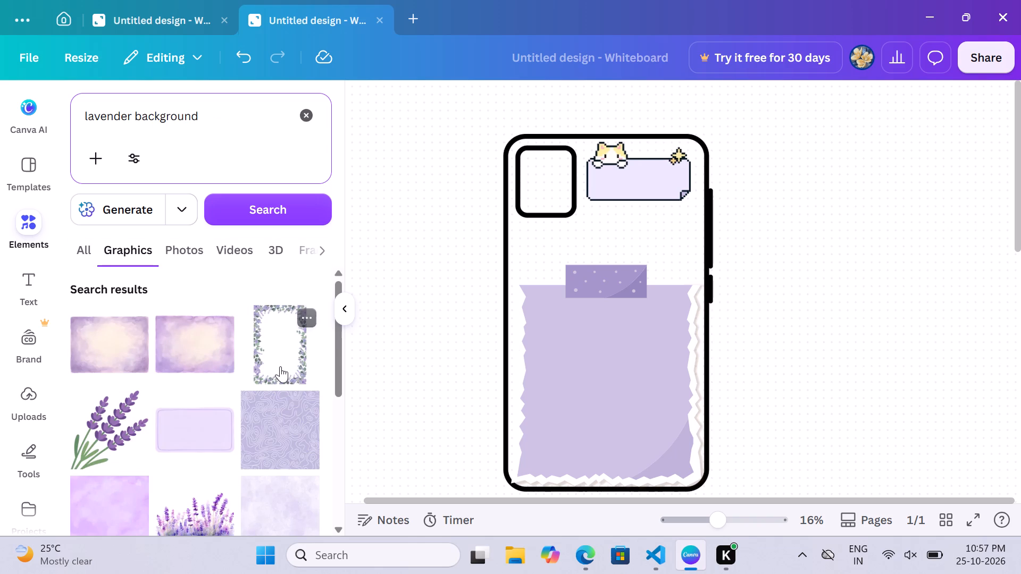
Add the lavender floral frame over the purple note, enlarge it to about 1,010 × 1,519, and stretch it to the note's left edge.
left_click_drag(265, 372, 618, 404)
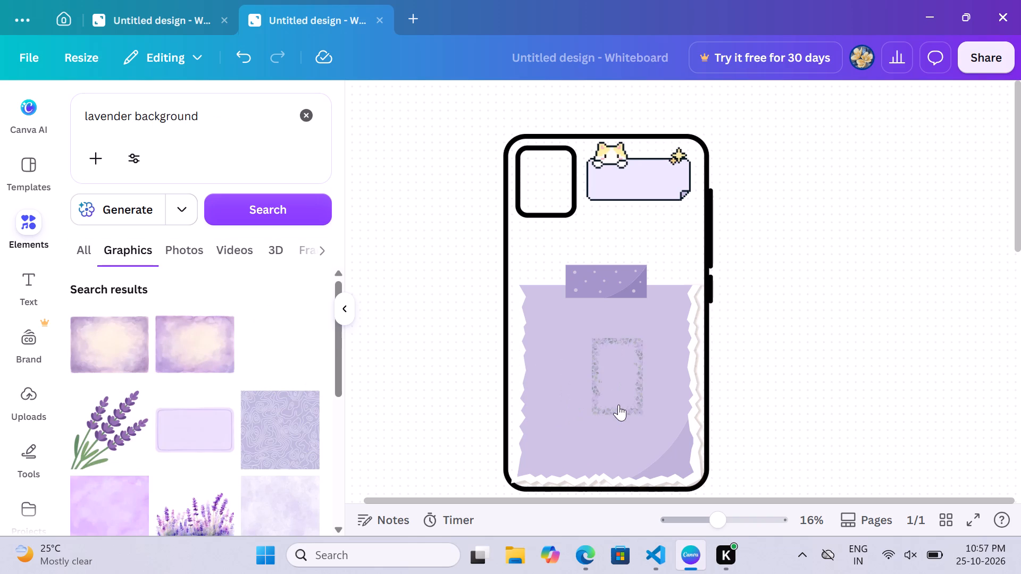
left_click_drag(589, 337, 512, 282)
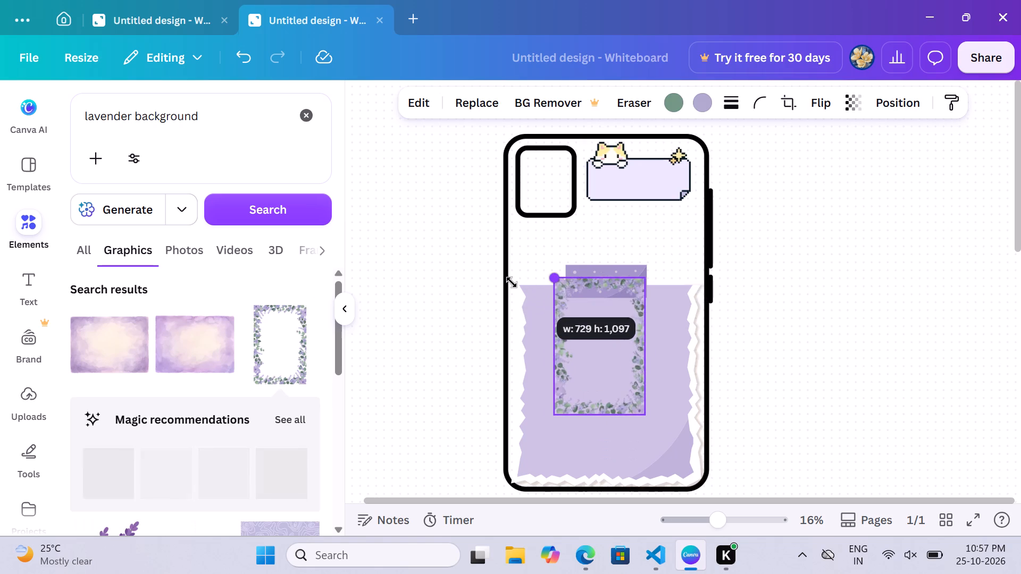
left_click_drag(512, 282, 468, 252)
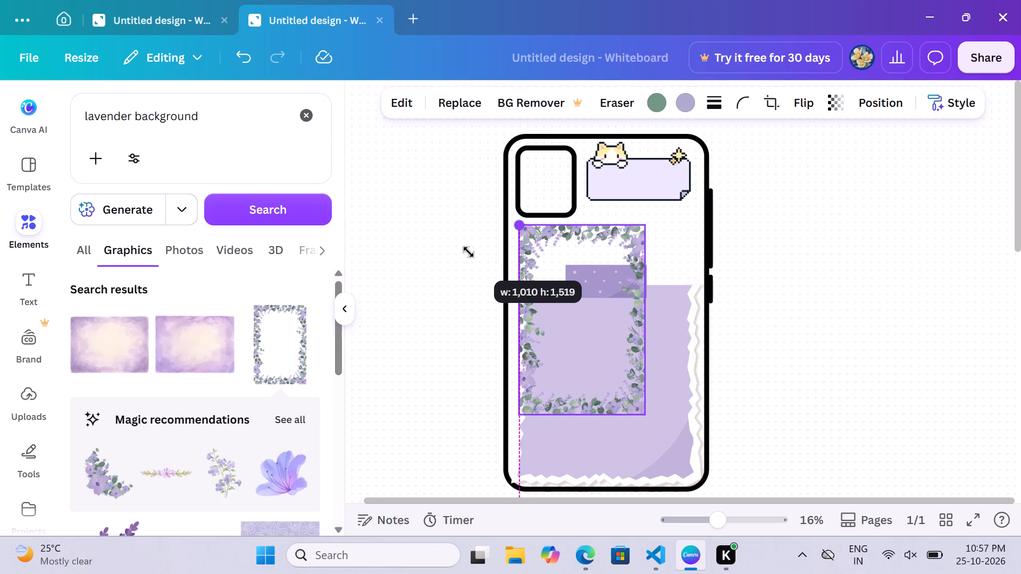
left_click_drag(468, 252, 466, 258)
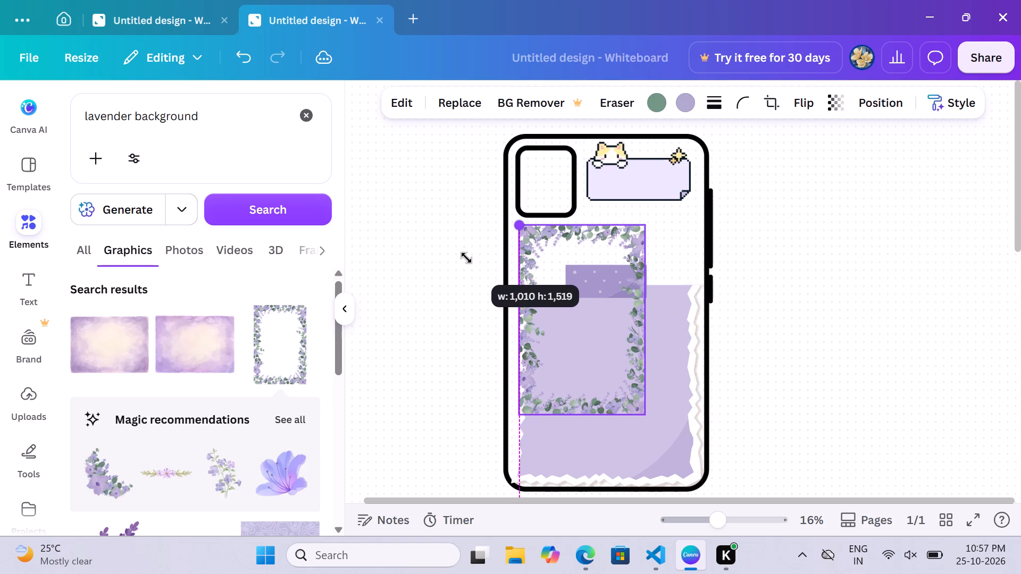
left_click_drag(466, 258, 467, 256)
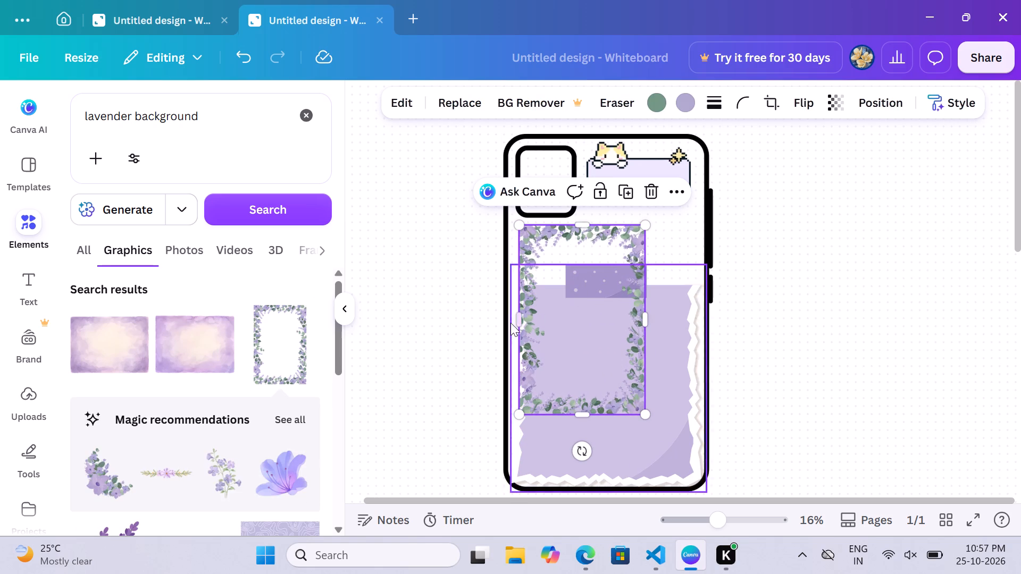
left_click_drag(516, 323, 506, 321)
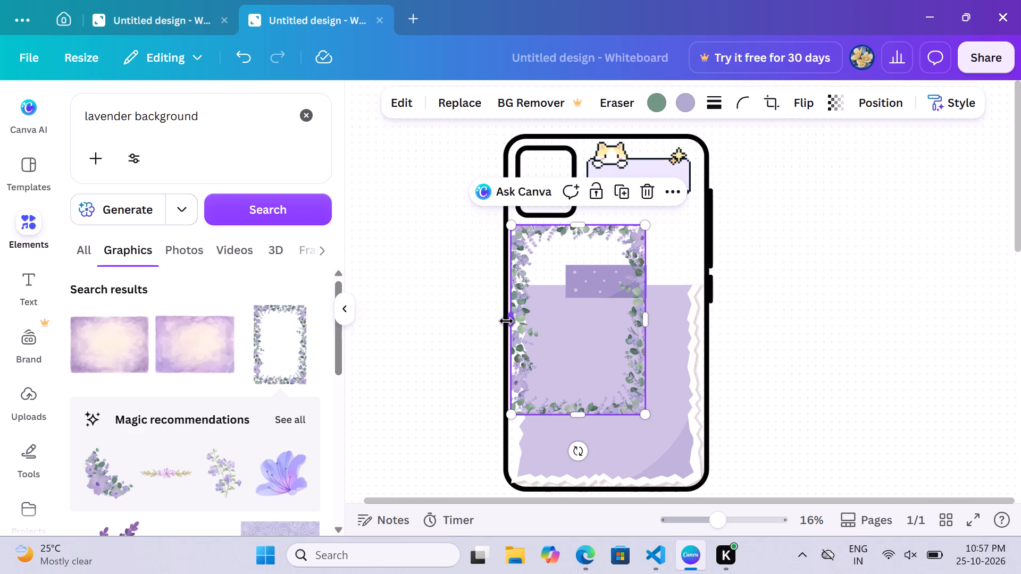
left_click(438, 298)
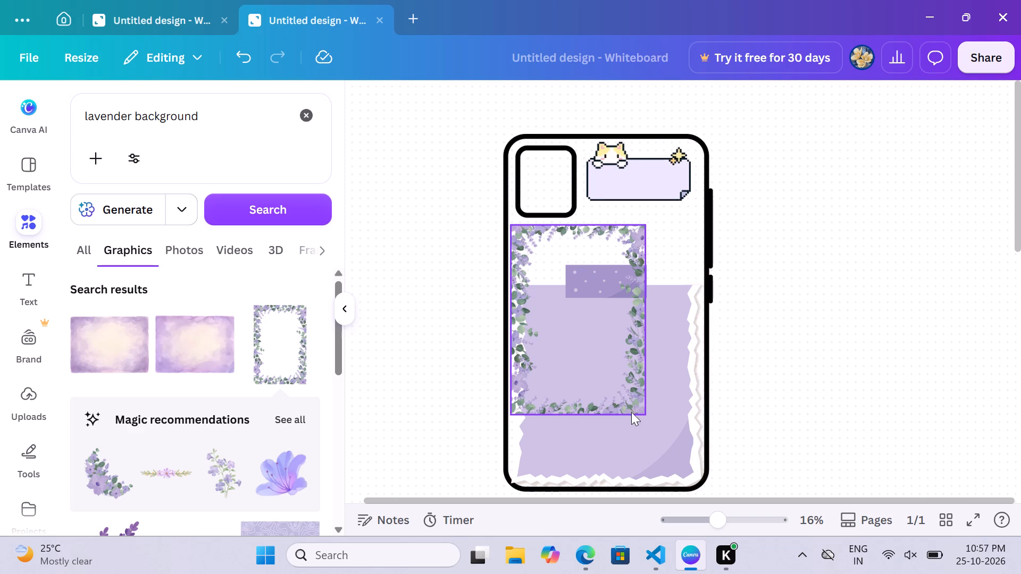
Shrink the floral frame slightly and move it against the phone outline's left edge, just below the camera cutout.
left_click(643, 408)
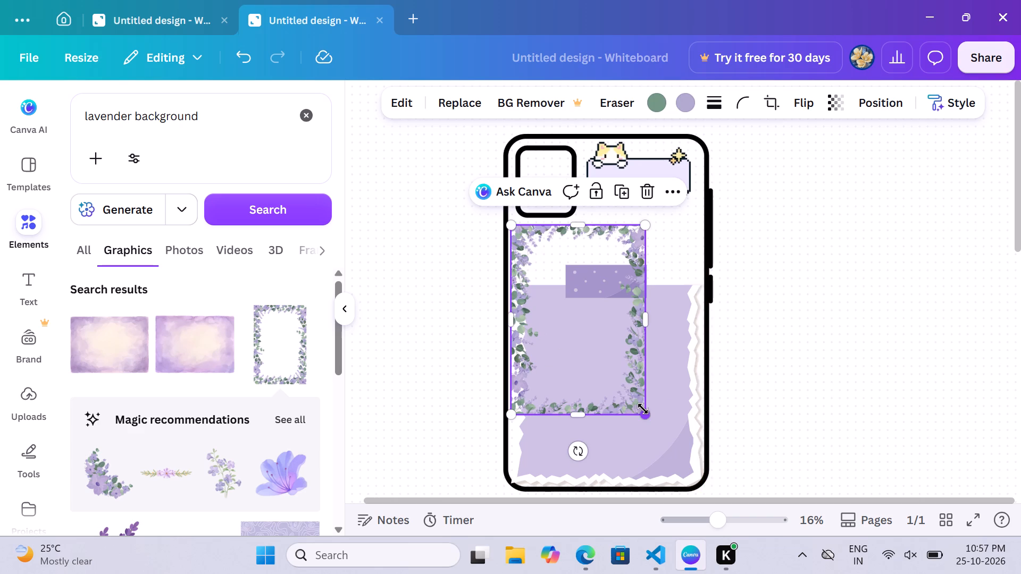
left_click_drag(643, 409, 621, 383)
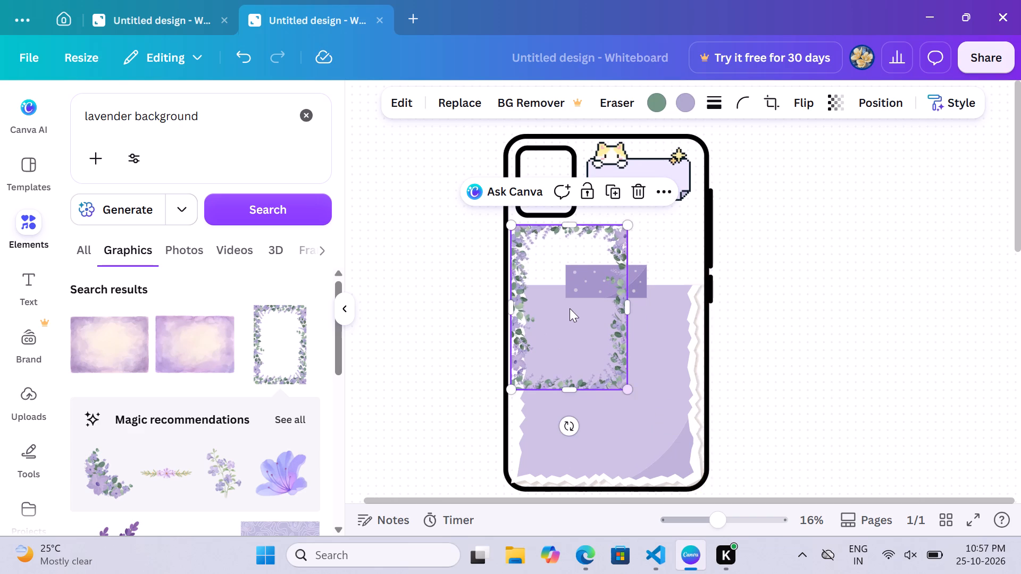
left_click(564, 293)
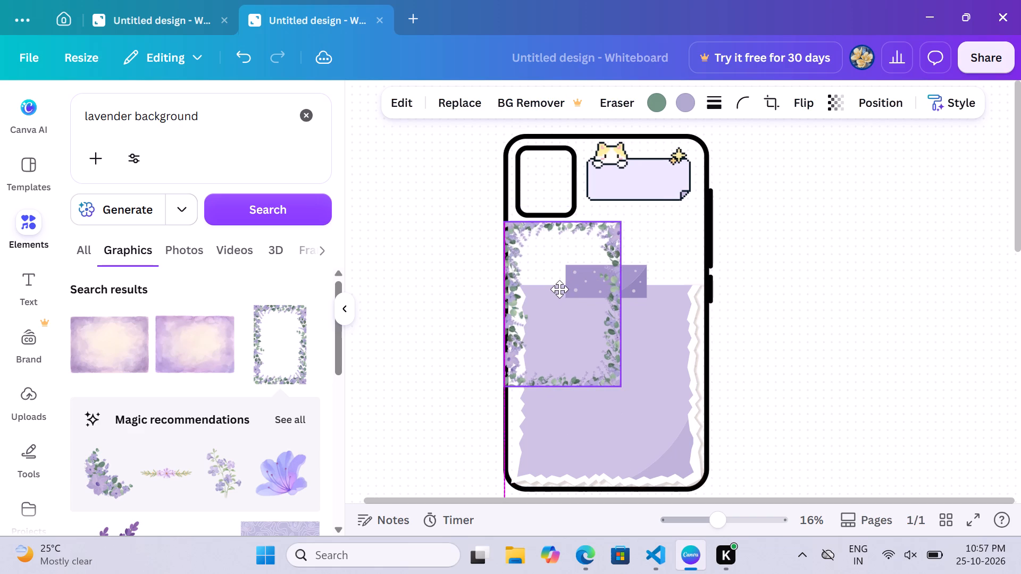
left_click(449, 313)
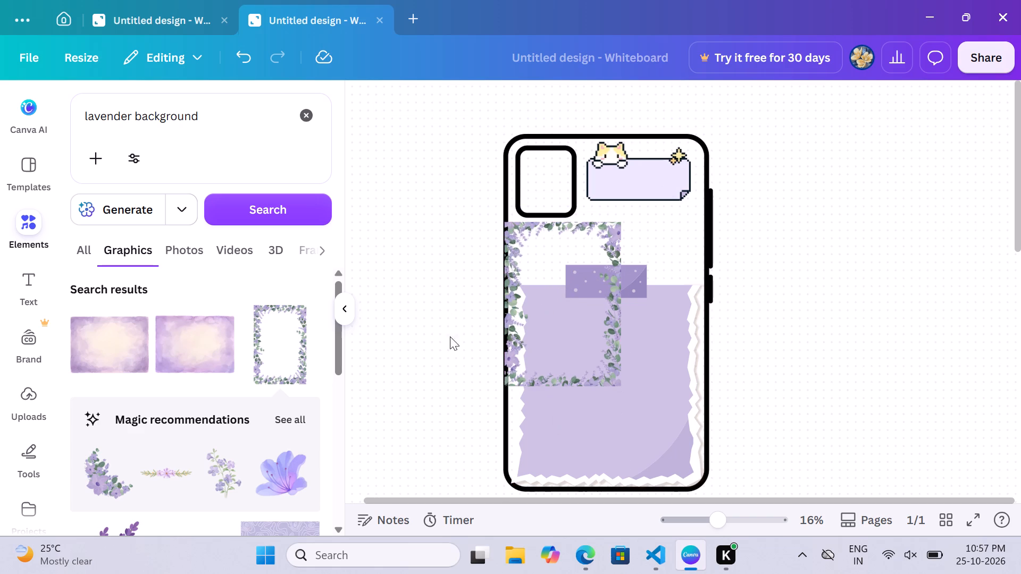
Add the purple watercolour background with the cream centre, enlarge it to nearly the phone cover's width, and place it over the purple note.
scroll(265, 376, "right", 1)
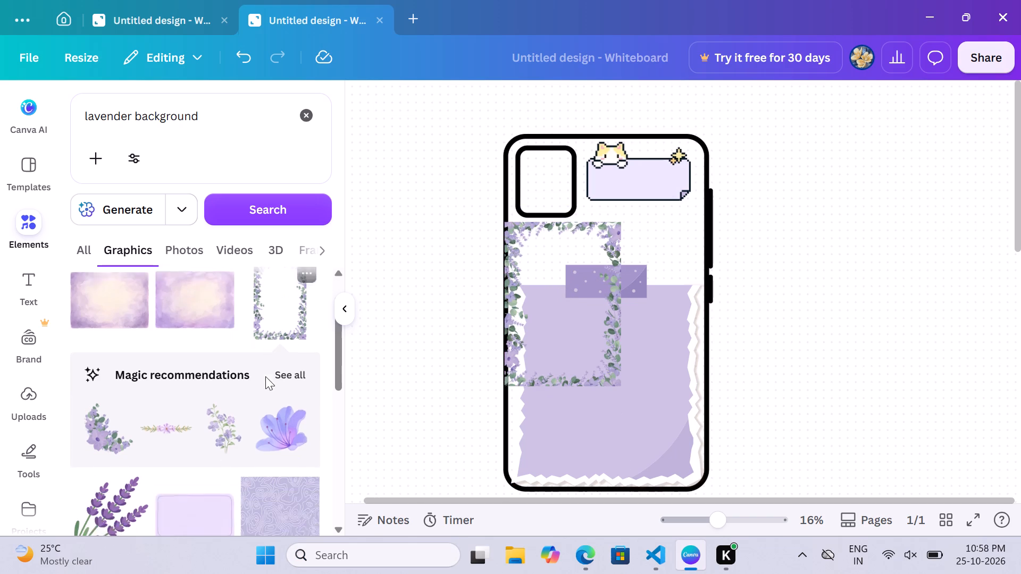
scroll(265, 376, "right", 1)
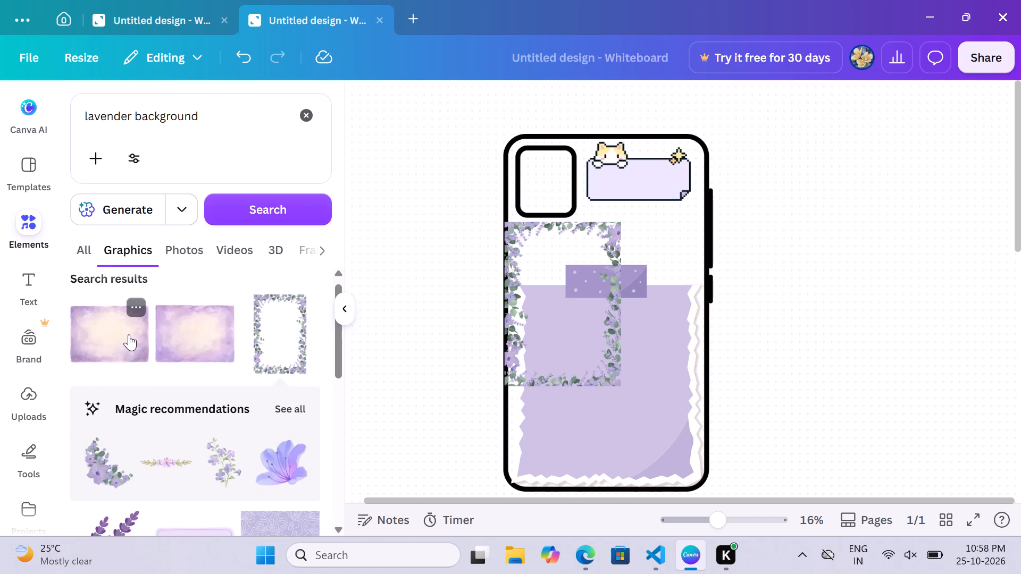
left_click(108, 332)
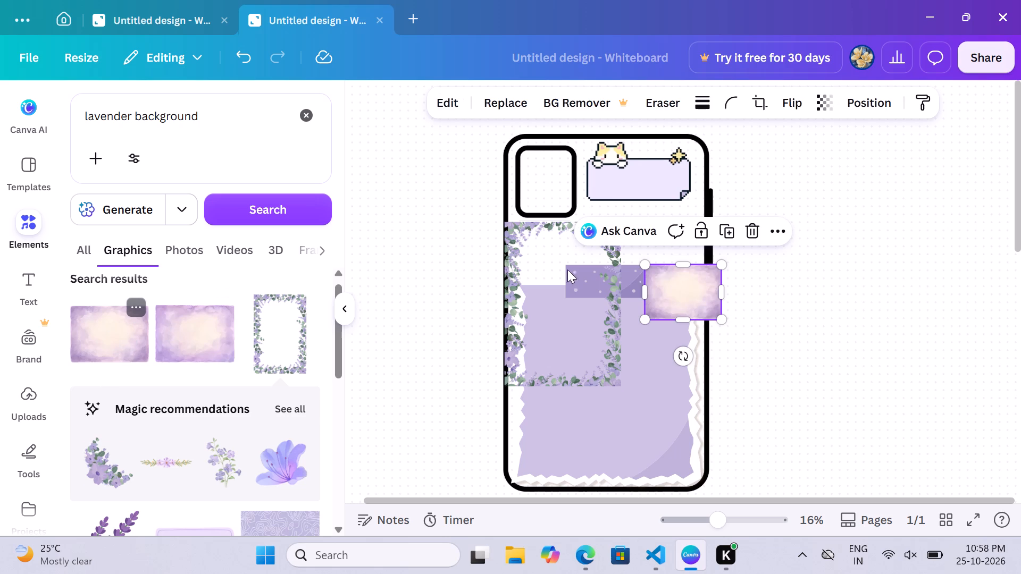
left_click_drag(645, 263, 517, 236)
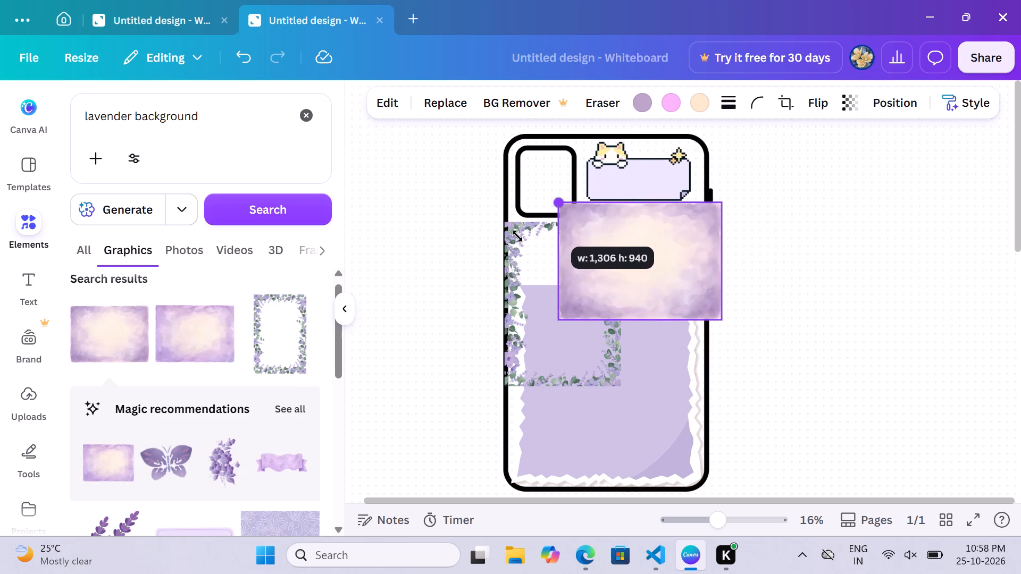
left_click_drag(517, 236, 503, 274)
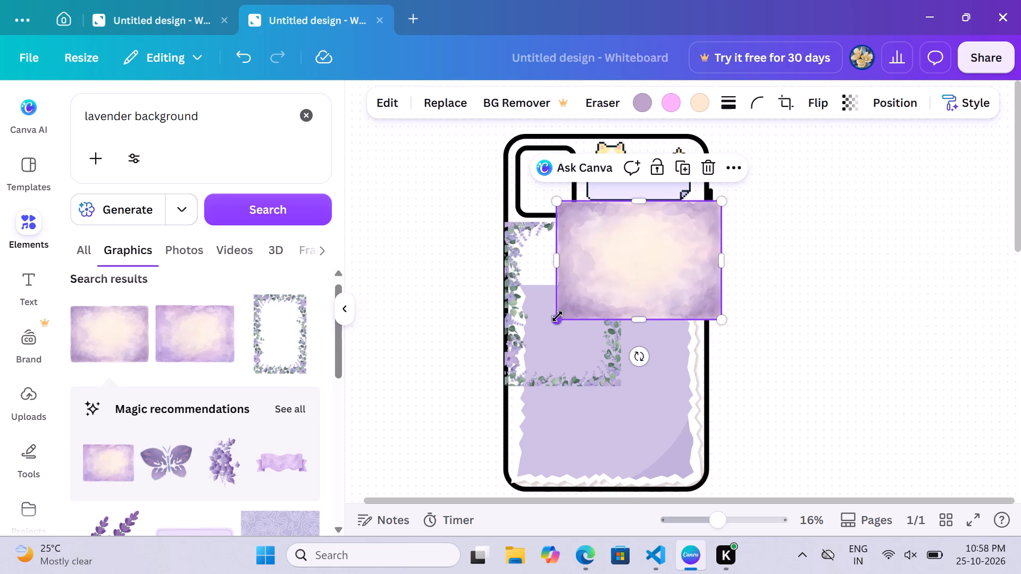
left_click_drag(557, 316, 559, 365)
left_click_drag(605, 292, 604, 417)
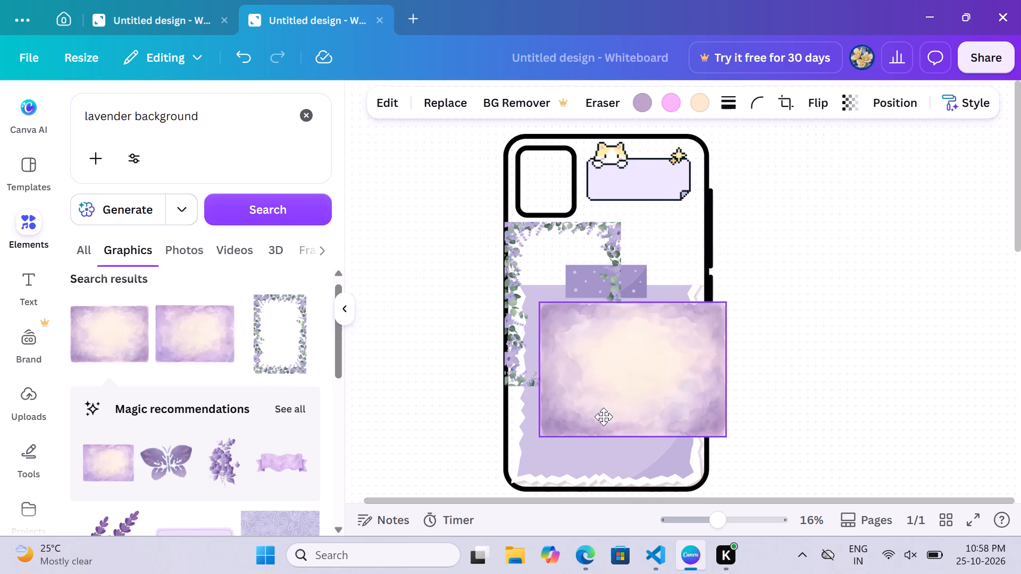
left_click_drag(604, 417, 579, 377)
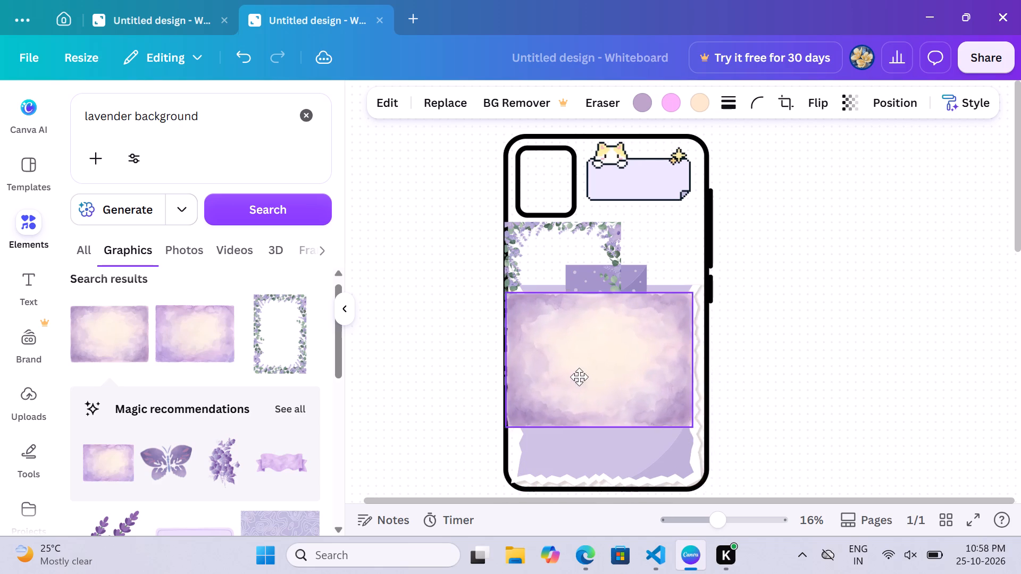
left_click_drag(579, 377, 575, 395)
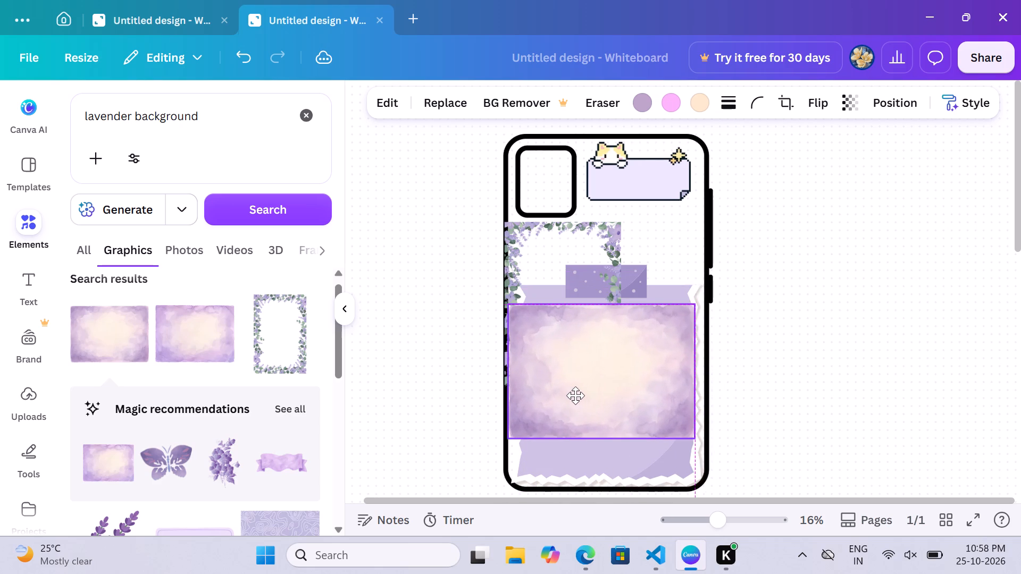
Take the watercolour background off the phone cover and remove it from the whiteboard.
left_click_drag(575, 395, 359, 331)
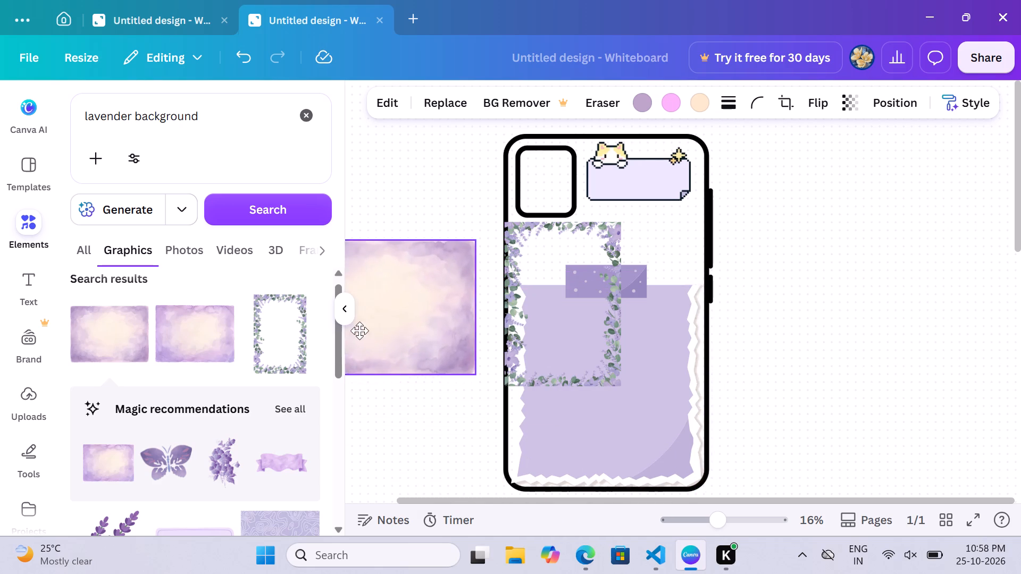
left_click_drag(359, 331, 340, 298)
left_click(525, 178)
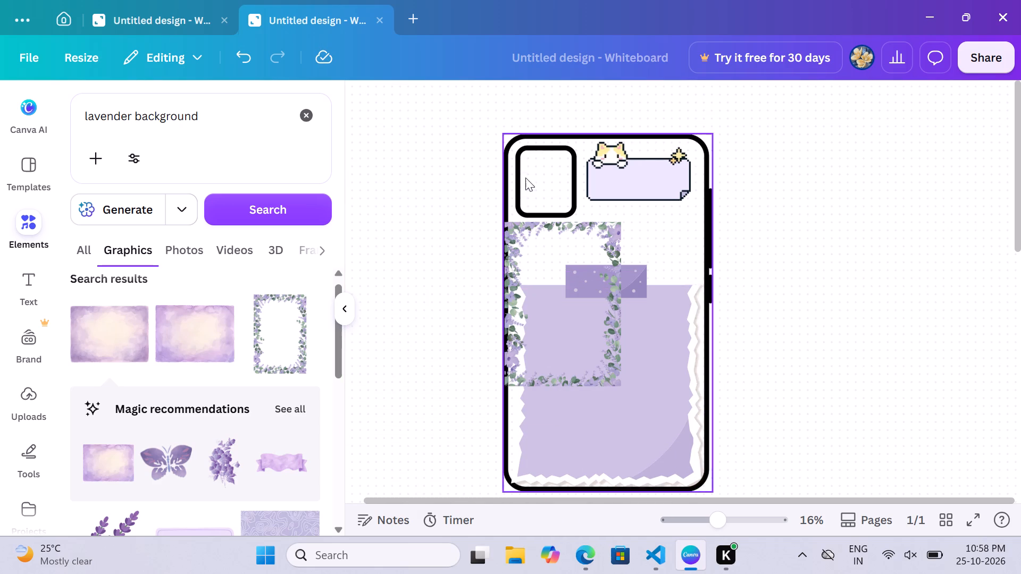
Move the lavender floral frame out of the phone cover to the empty area beside the outline's left side.
scroll(200, 429, "down", 1)
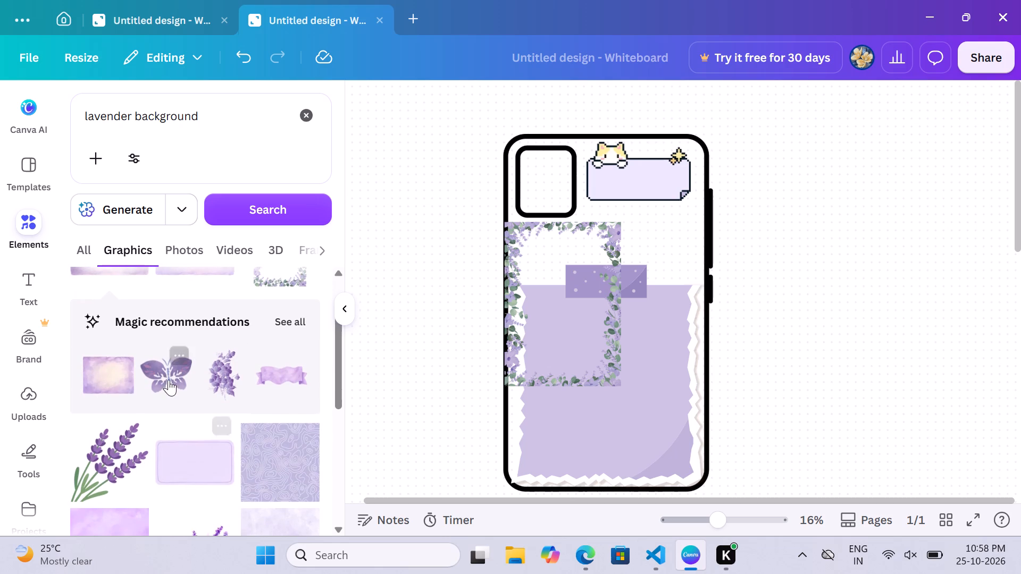
scroll(240, 359, "down", 1)
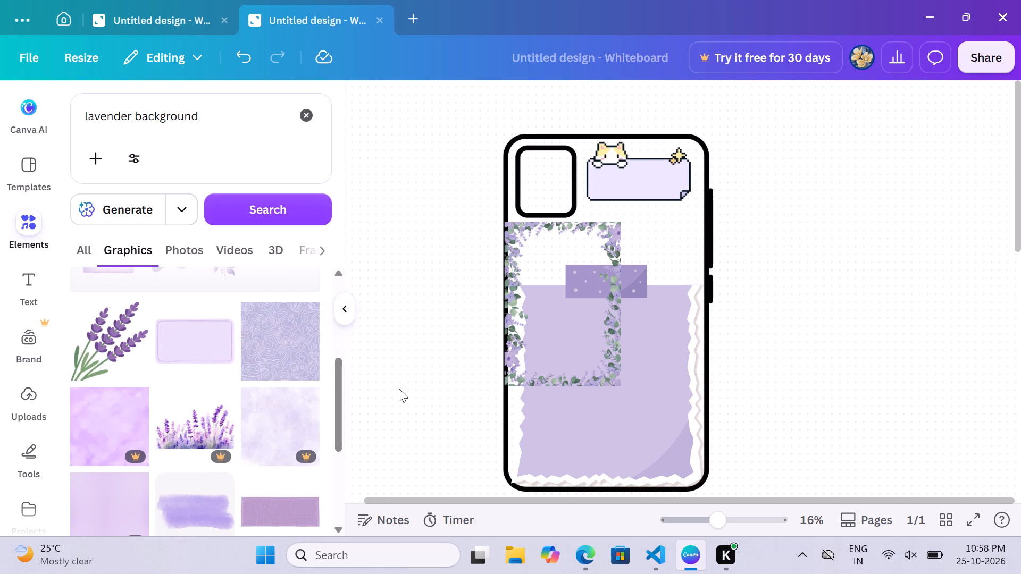
scroll(220, 380, "up", 2)
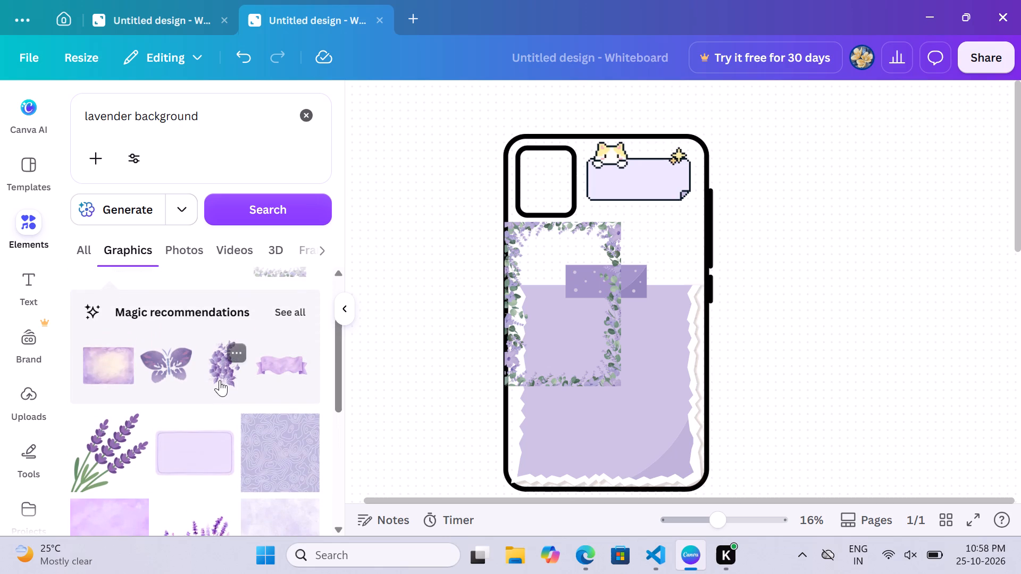
left_click_drag(539, 377, 377, 356)
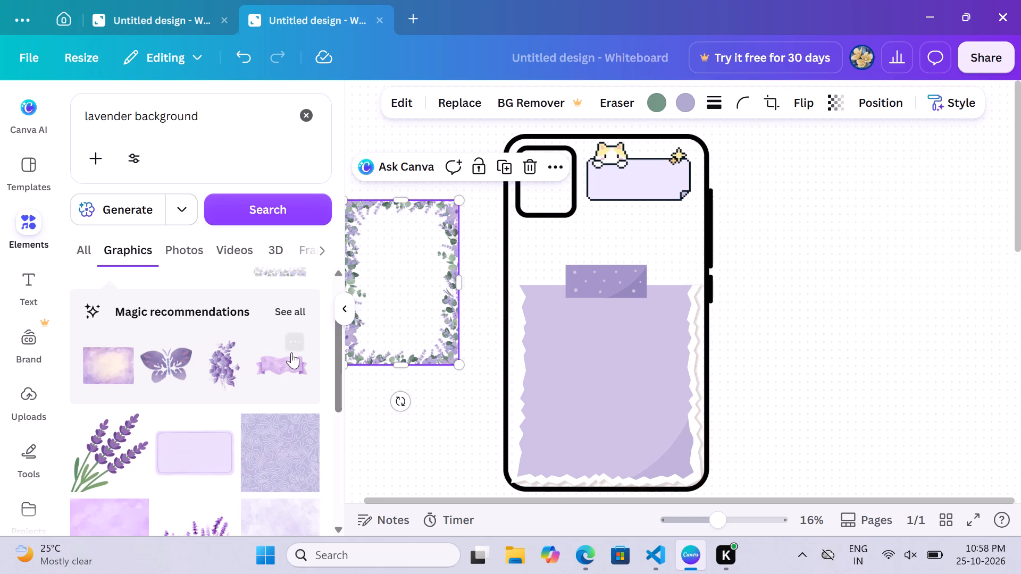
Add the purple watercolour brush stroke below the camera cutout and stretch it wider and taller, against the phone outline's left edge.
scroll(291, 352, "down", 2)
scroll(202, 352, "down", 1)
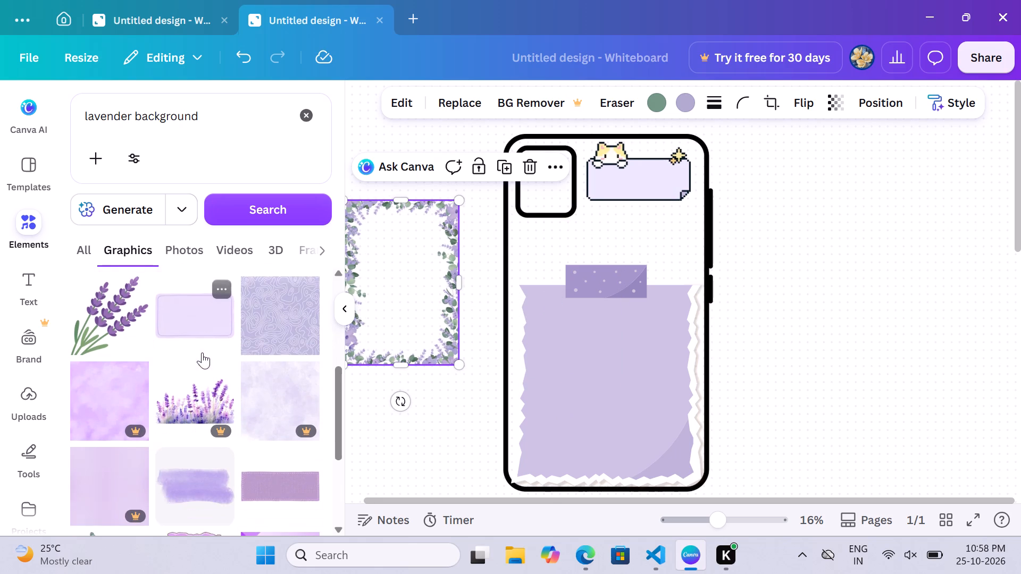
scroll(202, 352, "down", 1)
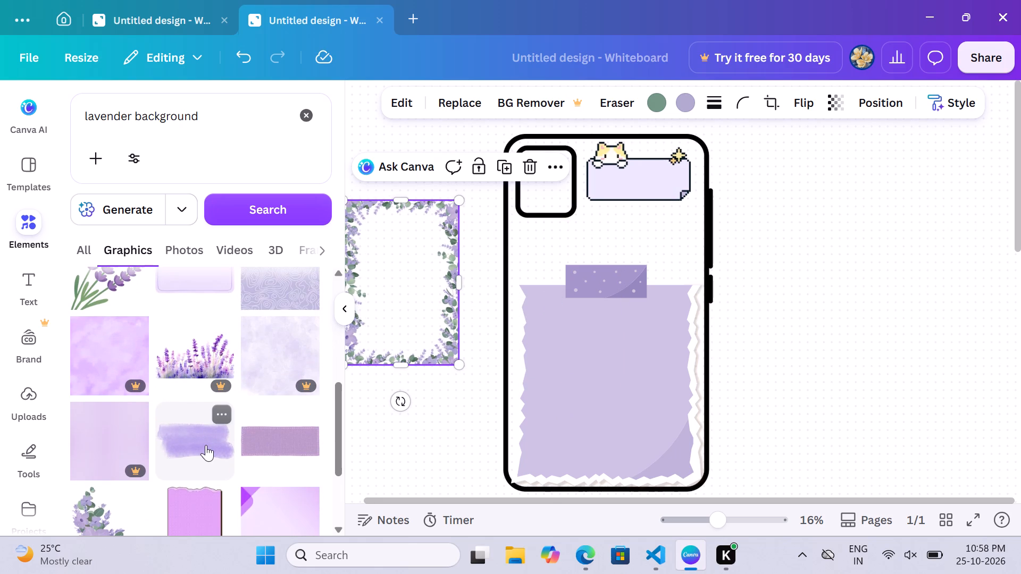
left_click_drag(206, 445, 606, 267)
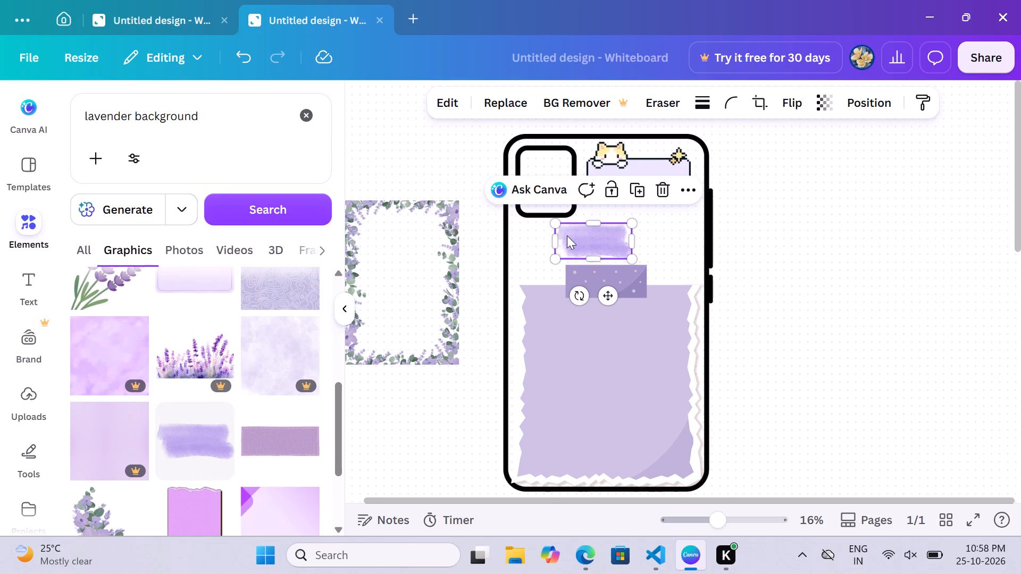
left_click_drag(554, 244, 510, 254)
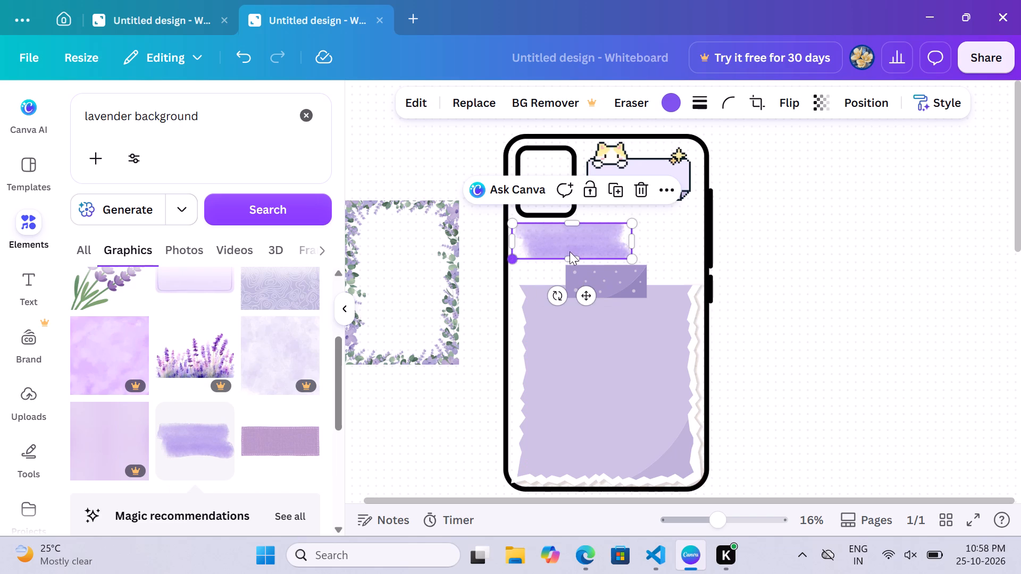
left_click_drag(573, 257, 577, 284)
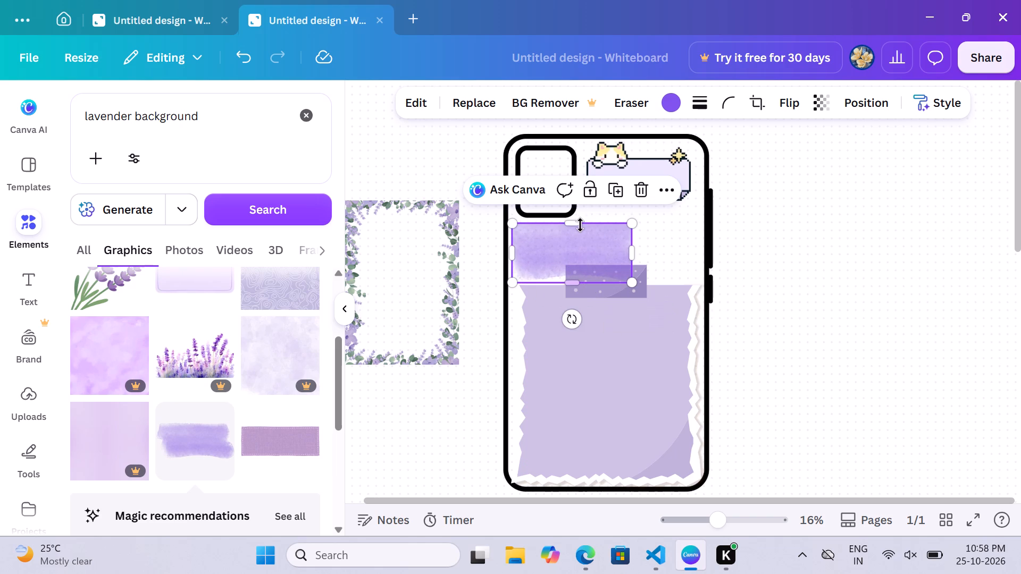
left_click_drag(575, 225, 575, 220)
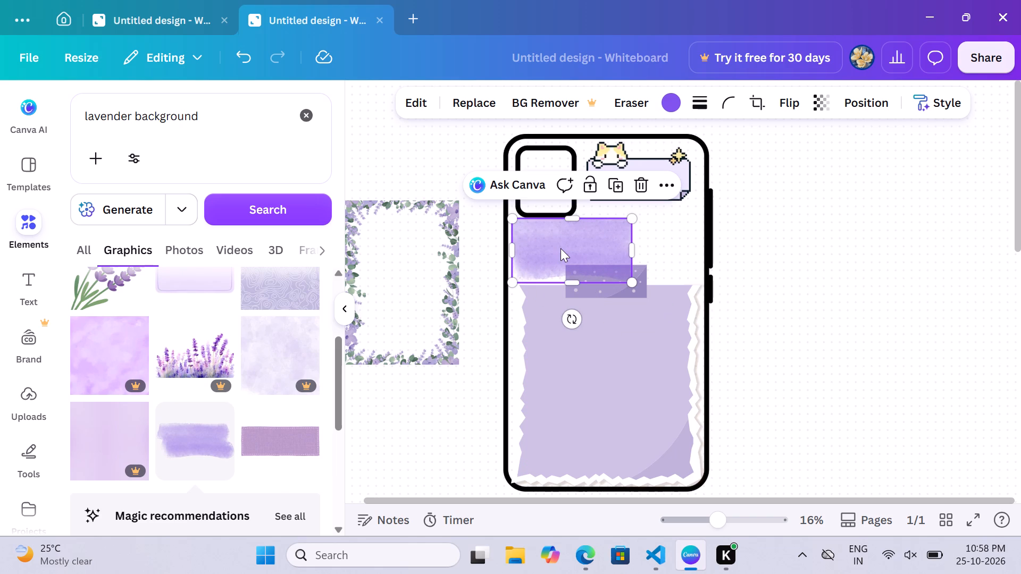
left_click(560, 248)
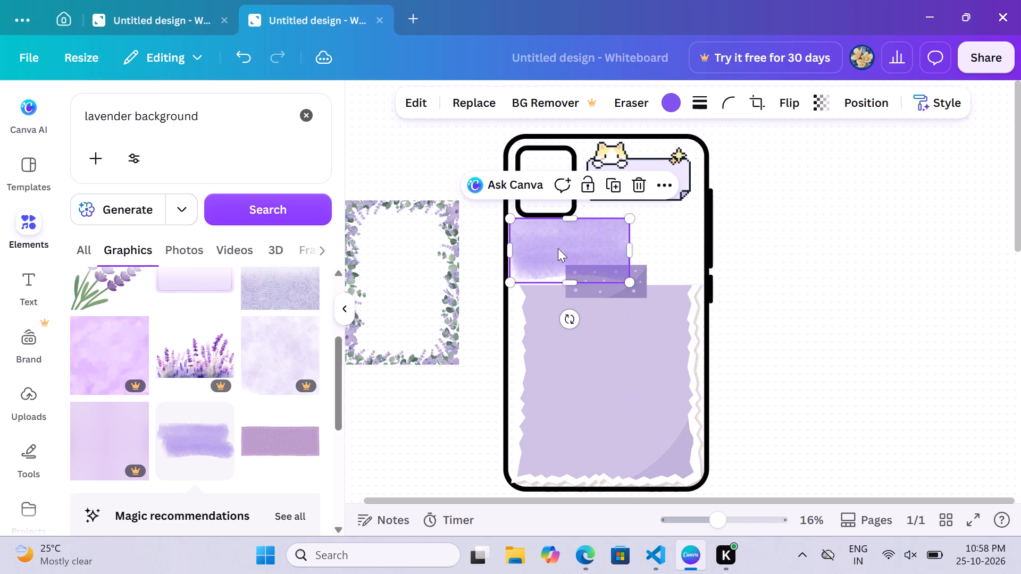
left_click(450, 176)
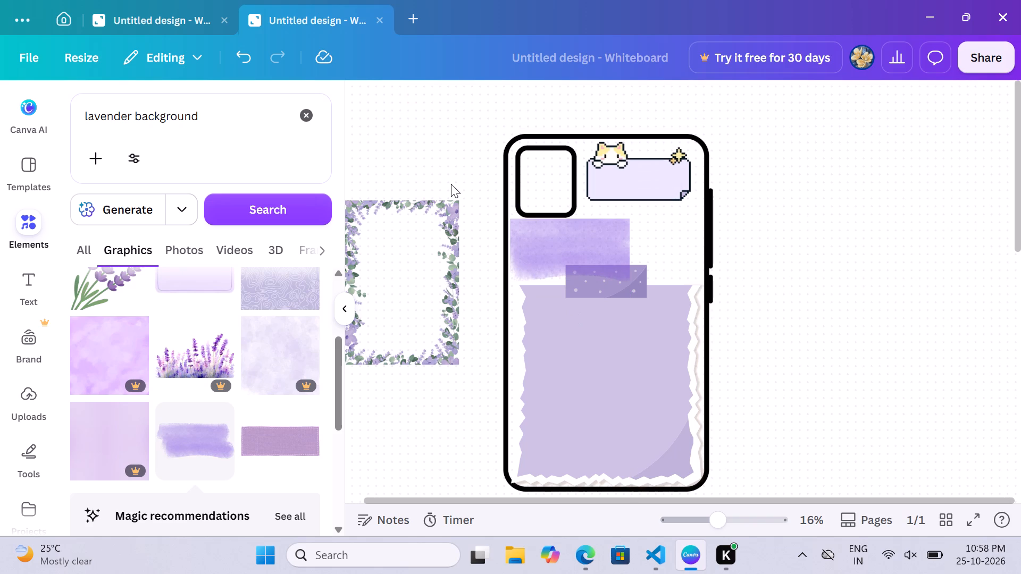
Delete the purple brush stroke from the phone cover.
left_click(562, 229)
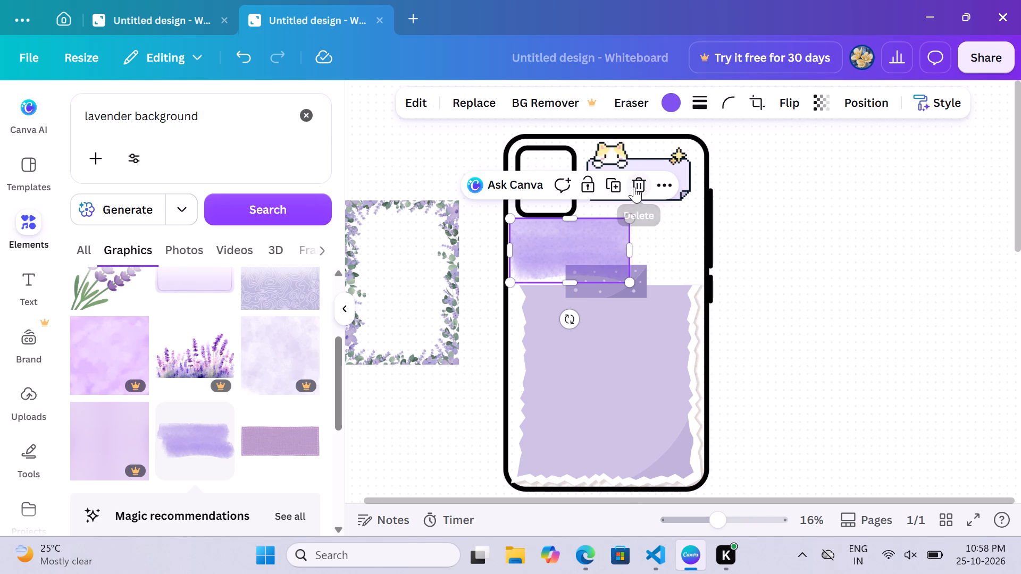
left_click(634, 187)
Add the purple flower corner spray inside the phone outline's left edge, just below the camera cutout.
scroll(232, 354, "down", 1)
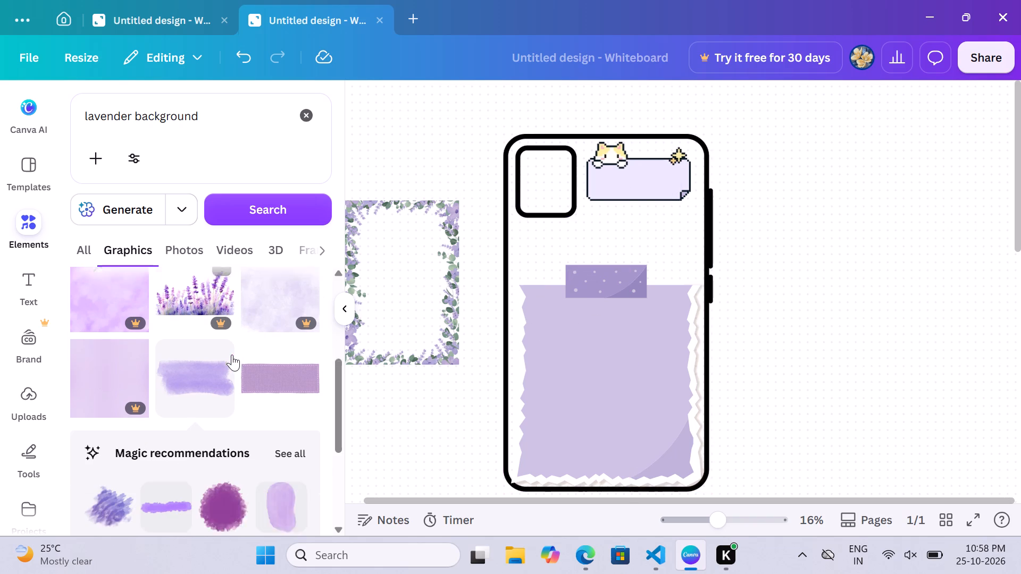
scroll(232, 354, "down", 3)
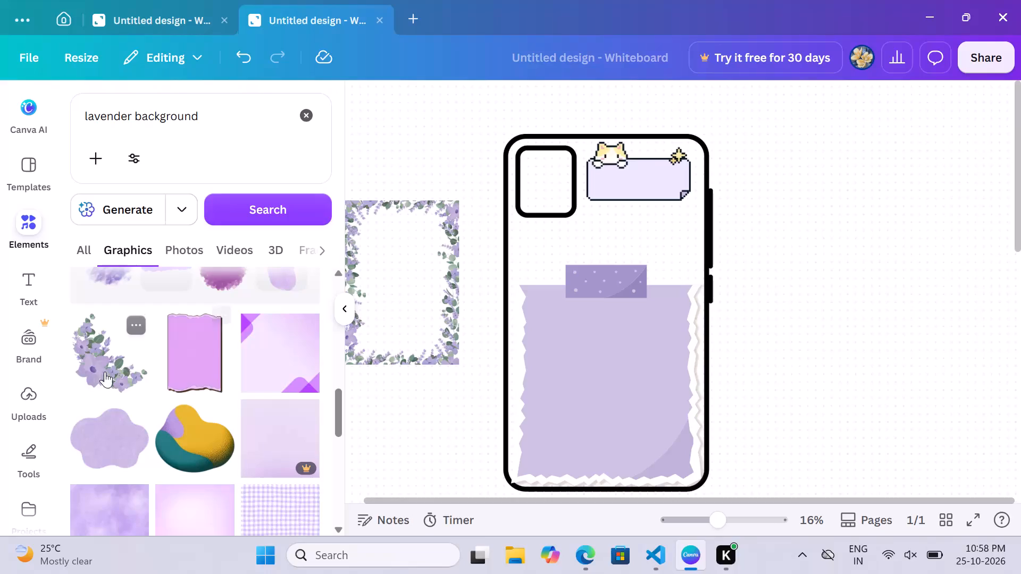
left_click_drag(103, 375, 562, 280)
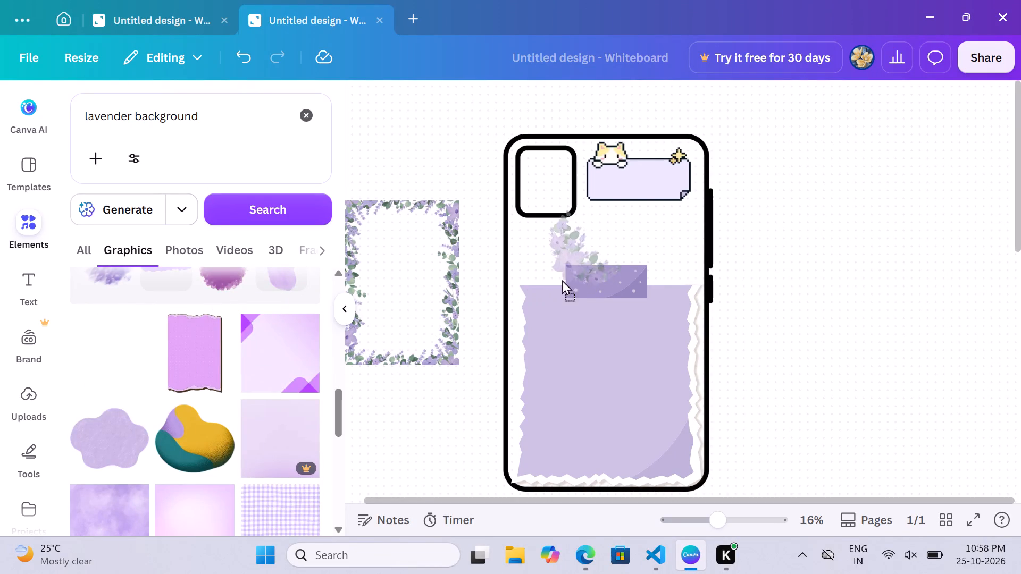
left_click_drag(562, 280, 538, 276)
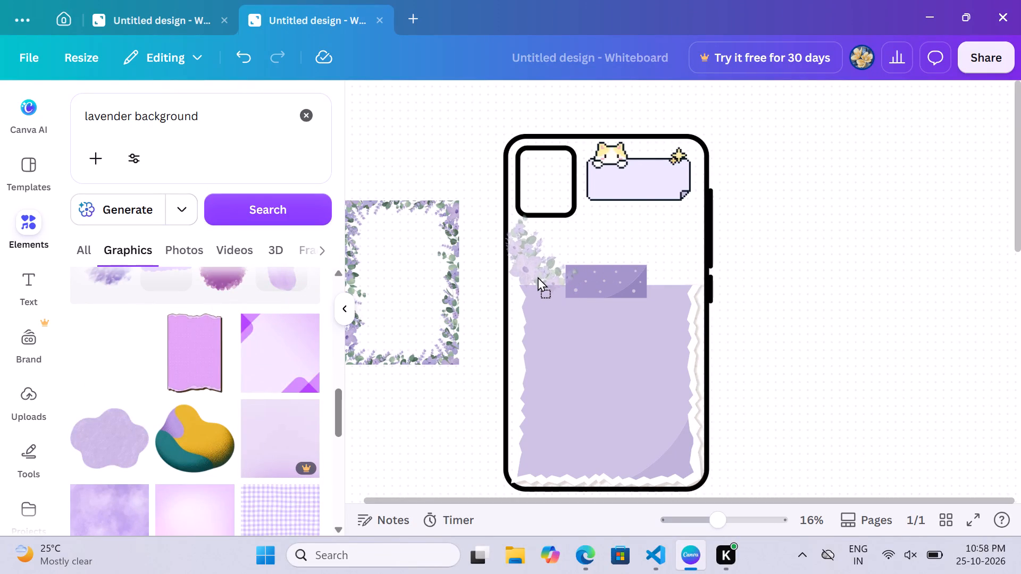
left_click_drag(538, 276, 539, 276)
left_click(416, 162)
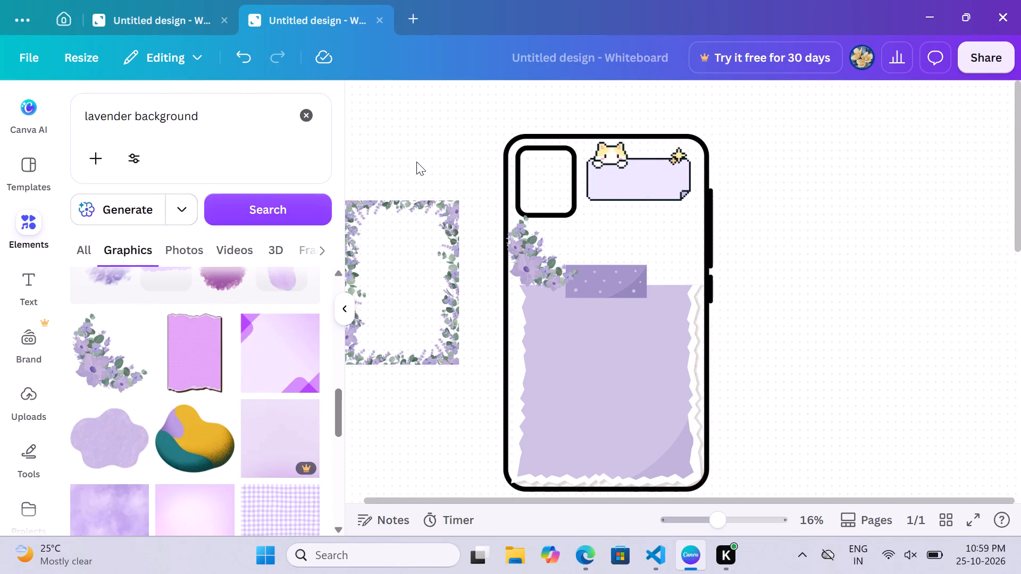
Look through the remaining lavender background graphics for another decoration for the phone cover.
scroll(158, 386, "down", 2)
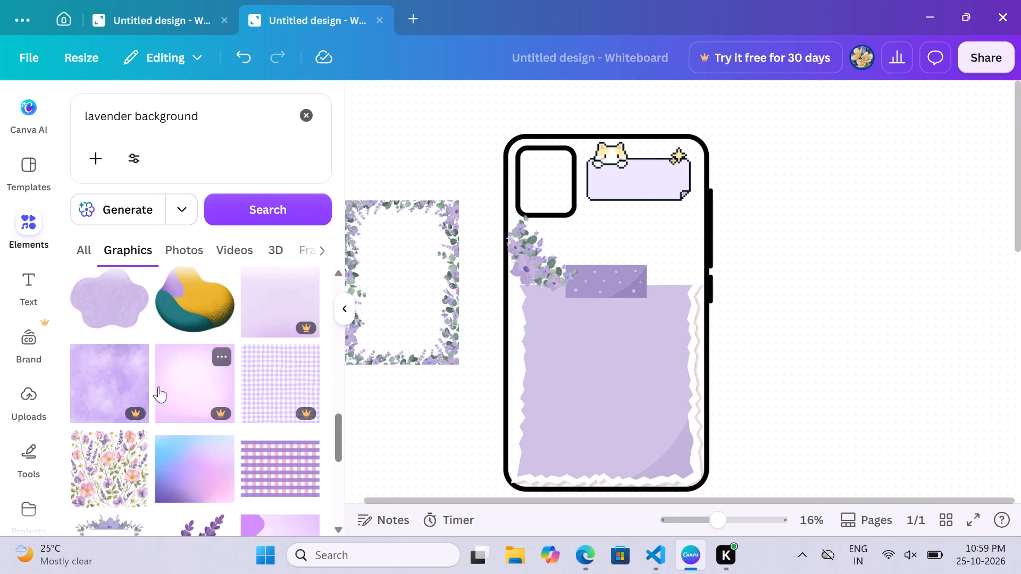
scroll(158, 386, "down", 3)
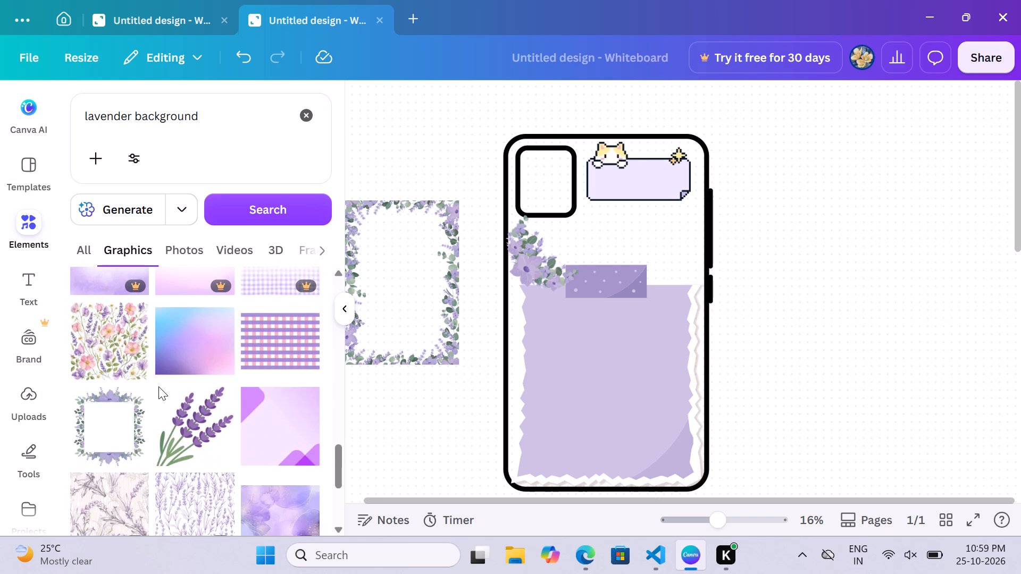
scroll(158, 386, "down", 3)
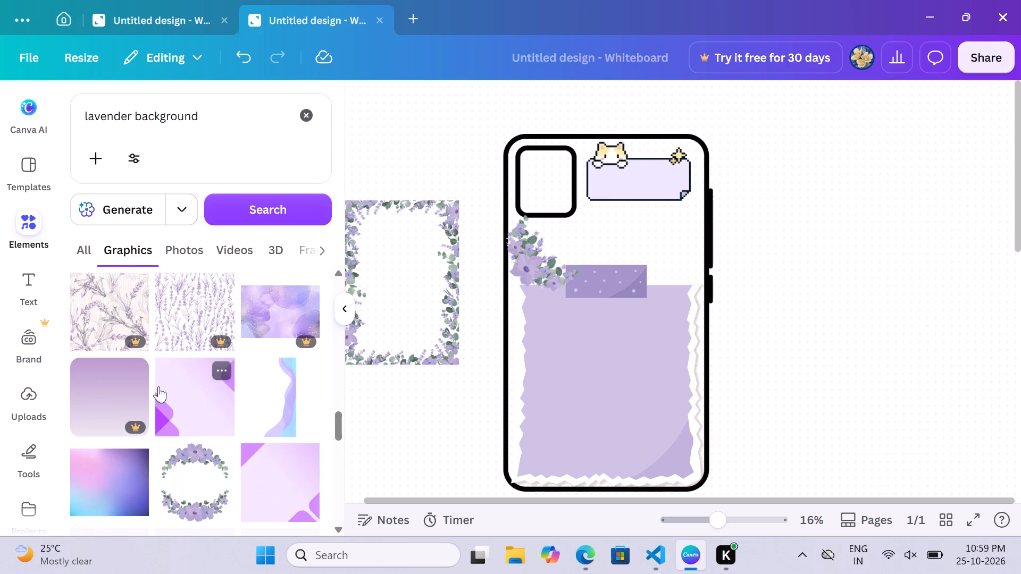
scroll(158, 386, "down", 2)
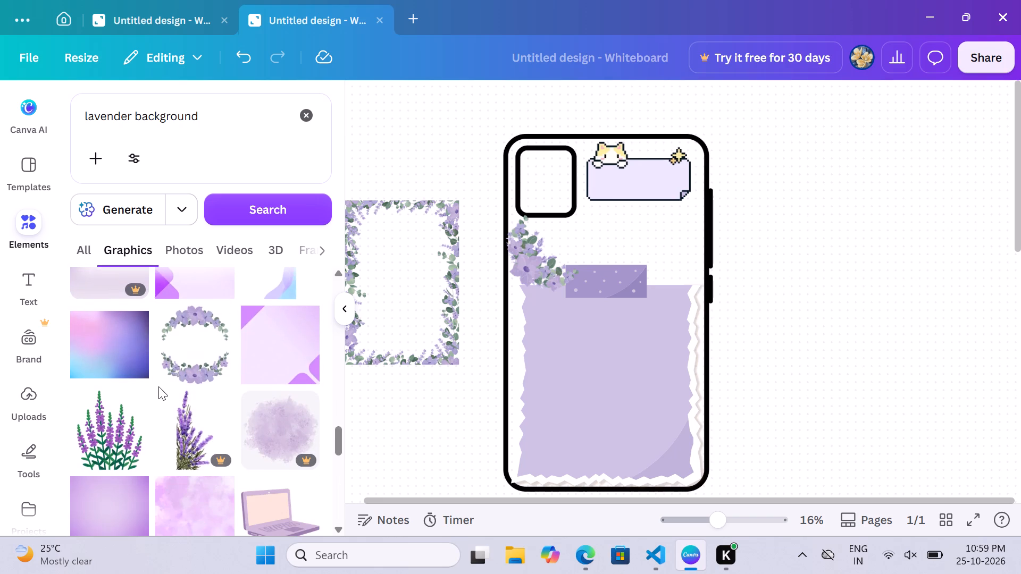
scroll(158, 386, "down", 3)
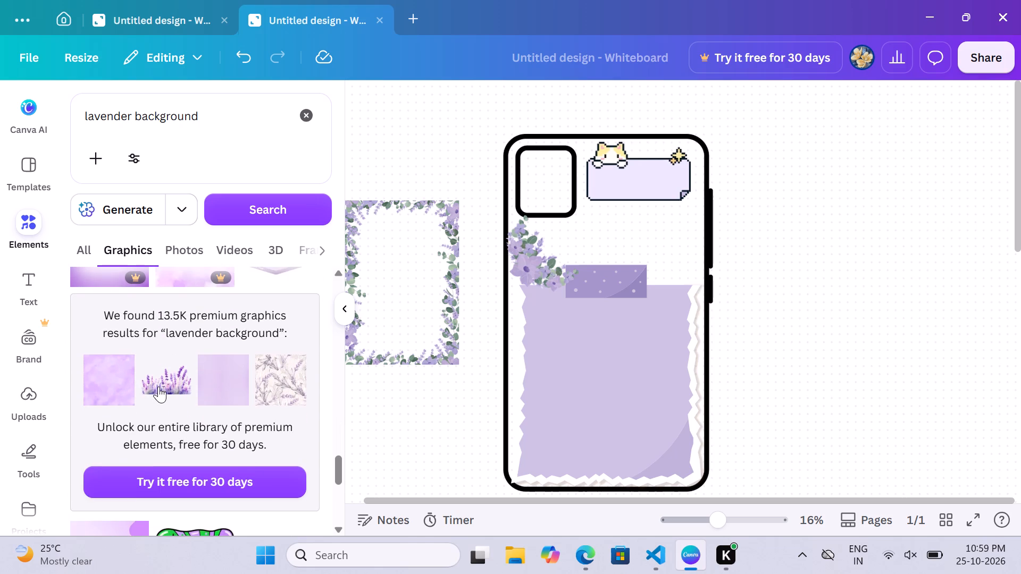
Move the lavender floral frame into the phone outline, against its right edge and directly below the cat note.
left_click(386, 355)
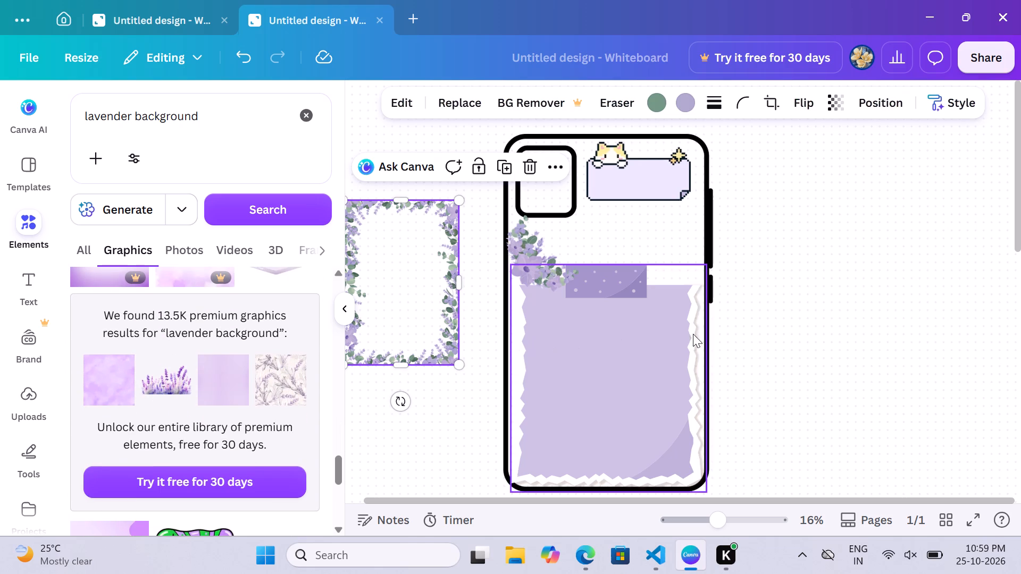
left_click_drag(441, 352, 651, 354)
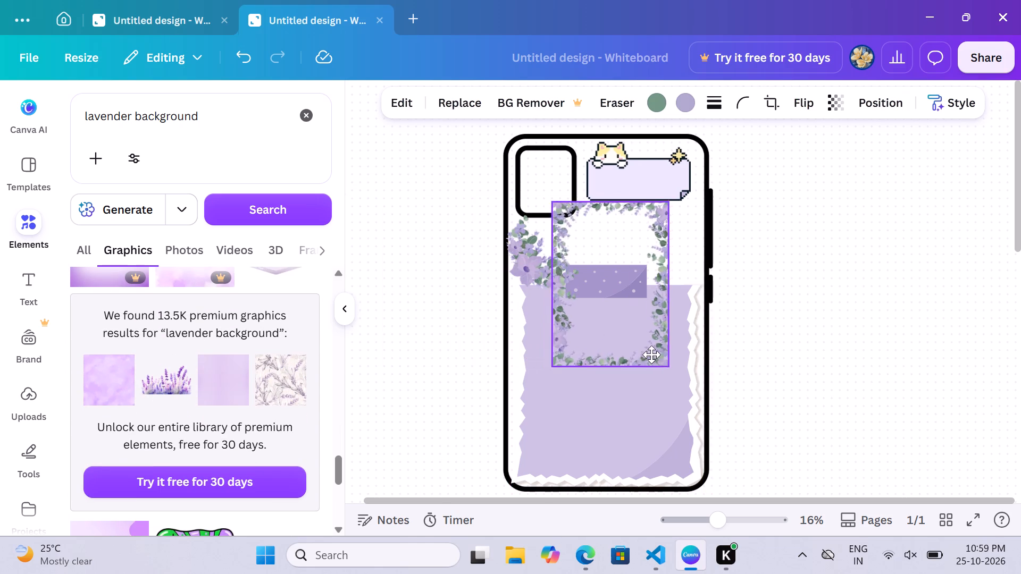
left_click_drag(651, 354, 683, 359)
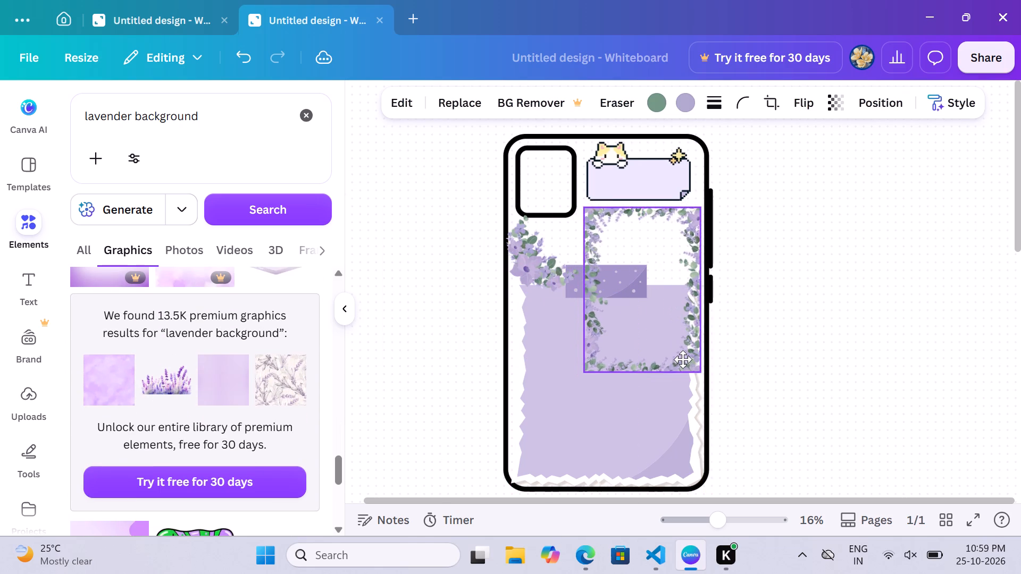
left_click_drag(683, 359, 683, 358)
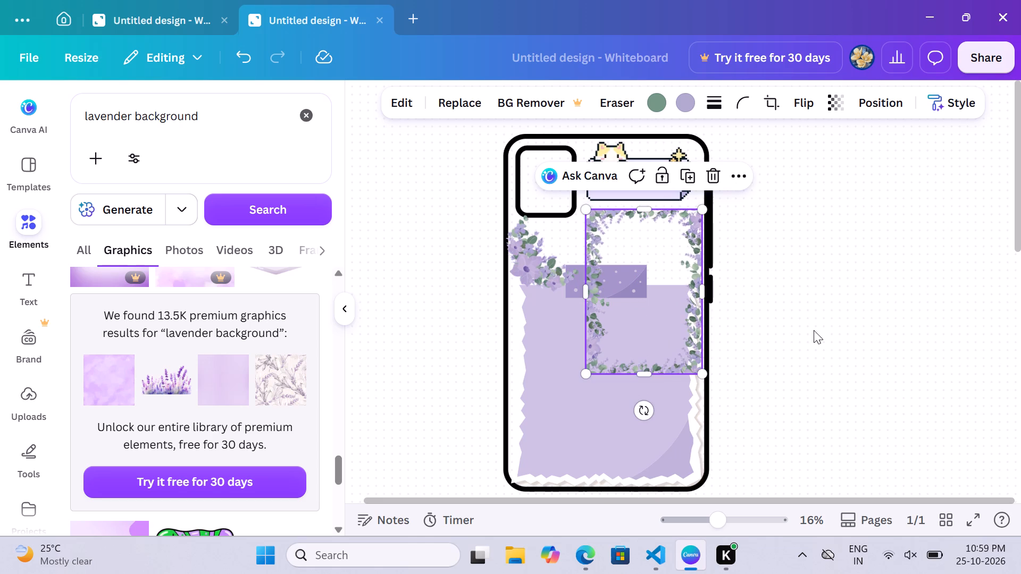
left_click_drag(665, 307, 668, 301)
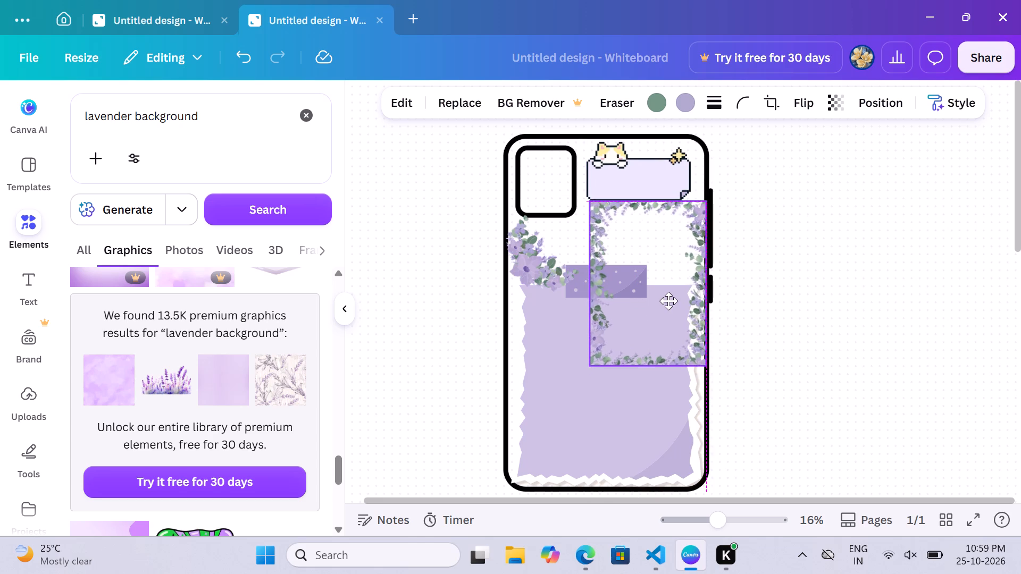
left_click_drag(668, 301, 668, 300)
left_click(789, 331)
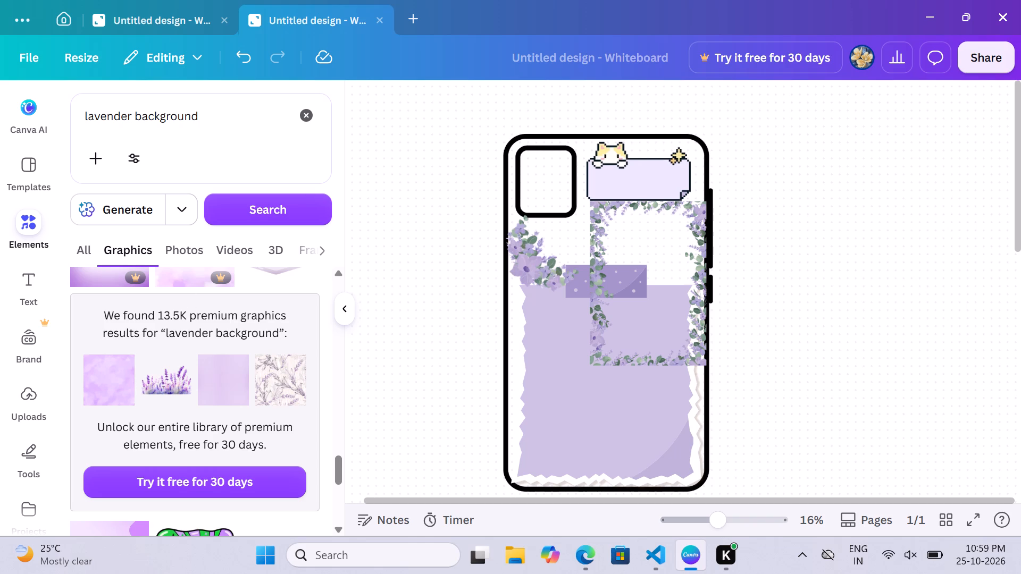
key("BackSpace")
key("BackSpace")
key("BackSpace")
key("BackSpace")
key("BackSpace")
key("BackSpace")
Shift the cat sticky note slightly left so it sits closer to the camera cutout.
left_click(616, 179)
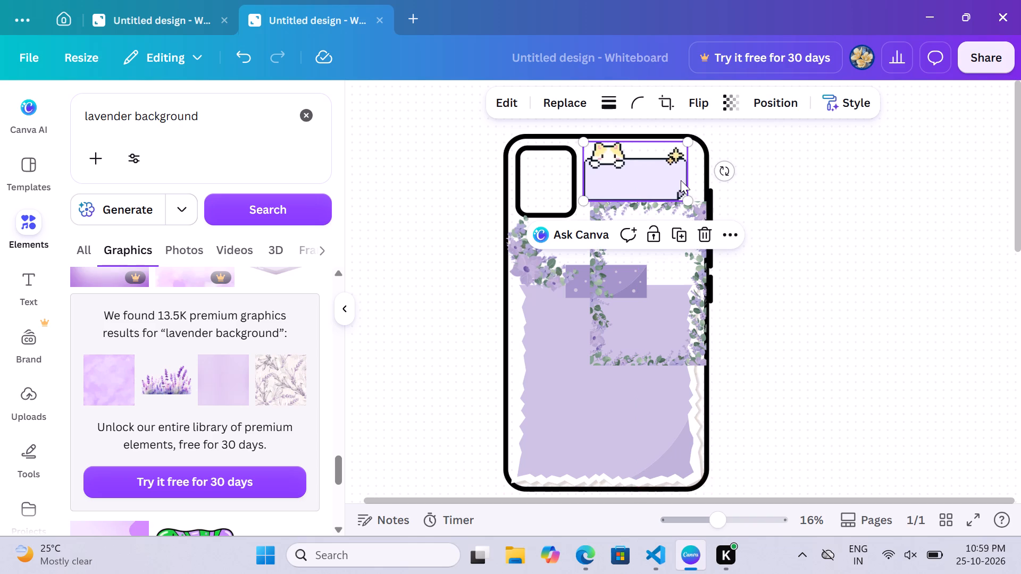
left_click(771, 204)
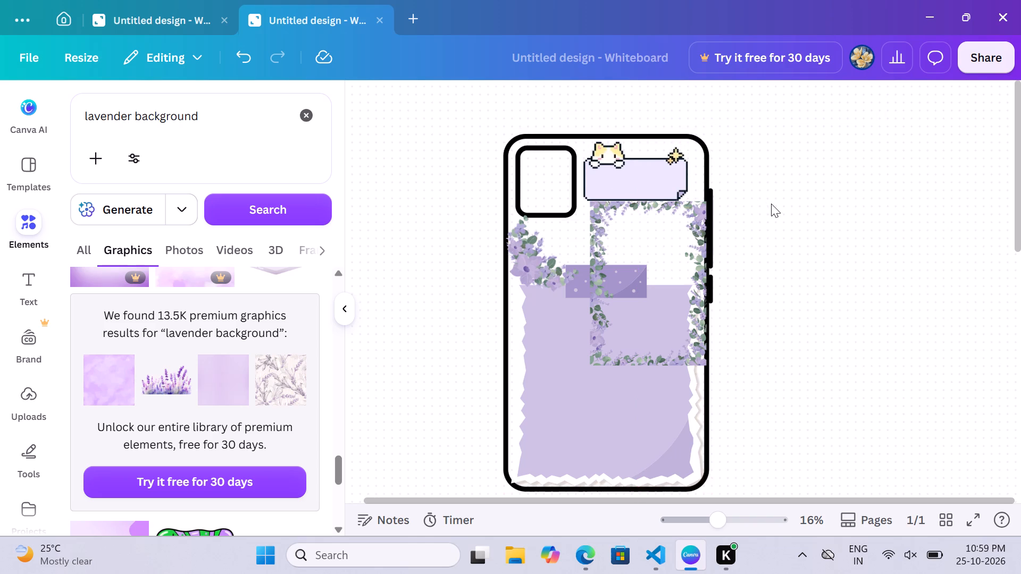
left_click(633, 192)
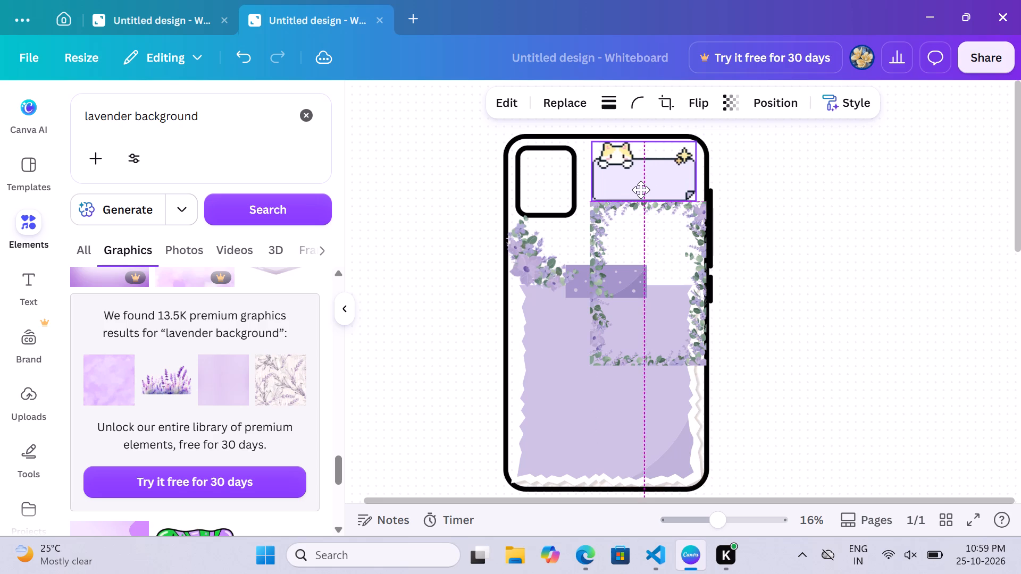
left_click(786, 182)
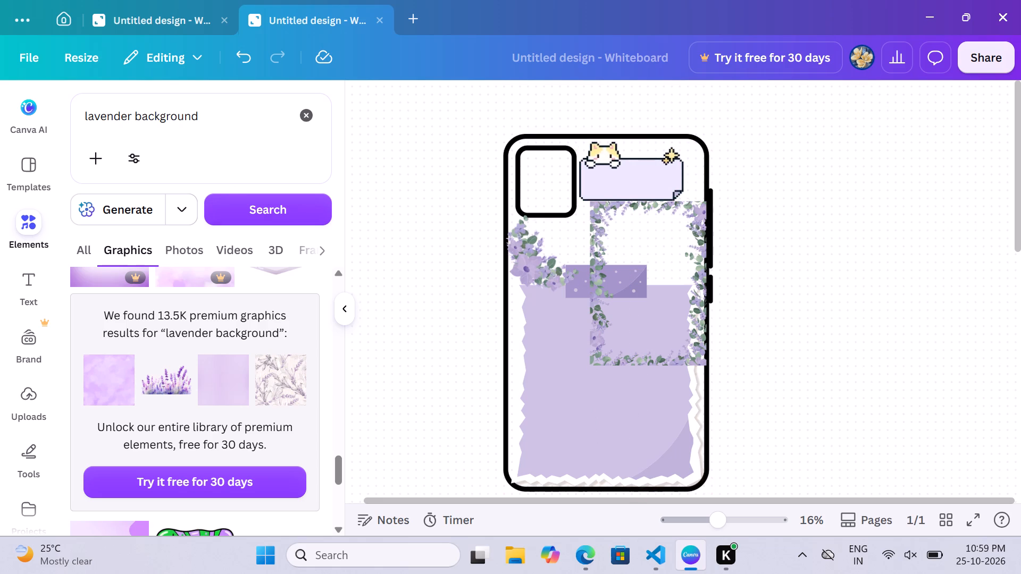
Search the graphics for "lavender theme" and browse the results.
left_click(206, 112)
key("BackSpace")
key("BackSpace")
key("BackSpace")
key("BackSpace")
key("BackSpace")
key("BackSpace")
key("BackSpace")
key("BackSpace")
key("BackSpace")
key("BackSpace")
key("BackSpace")
key("BackSpace")
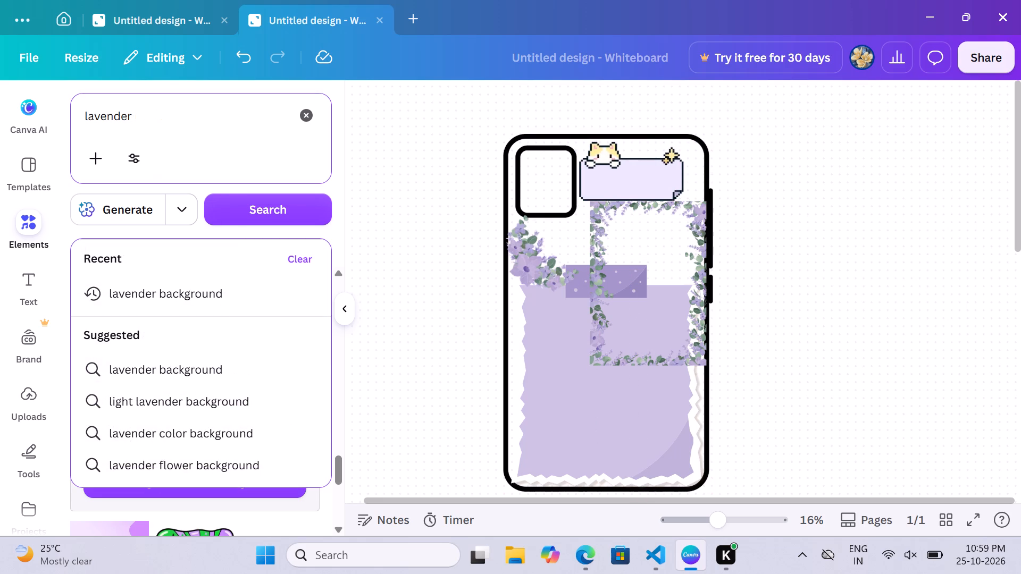
key("BackSpace")
key("BackSpace")
key("BackSpace")
key("BackSpace")
key("BackSpace")
key("BackSpace")
key("BackSpace")
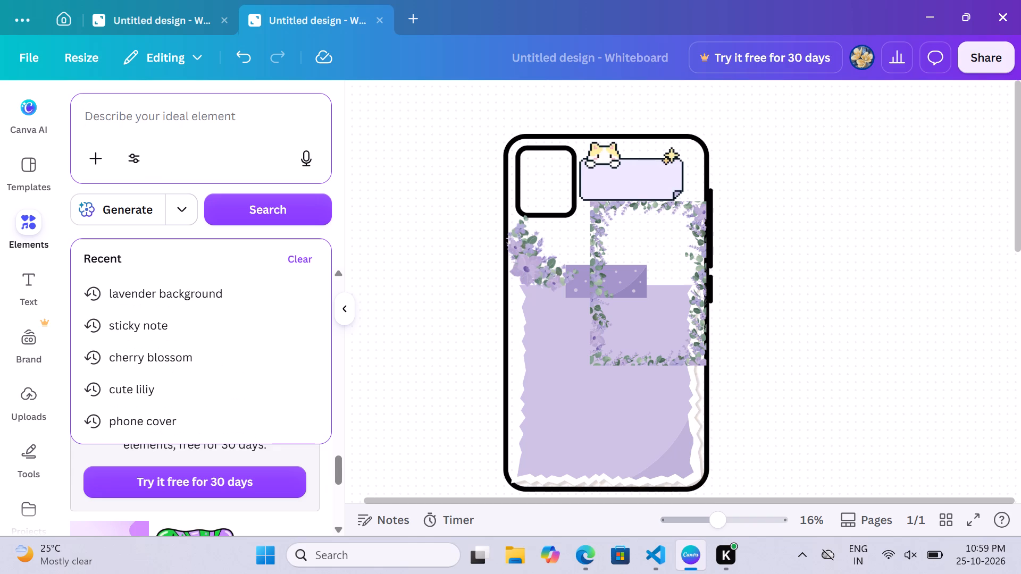
type("lavender theme")
key("space")
key("Return")
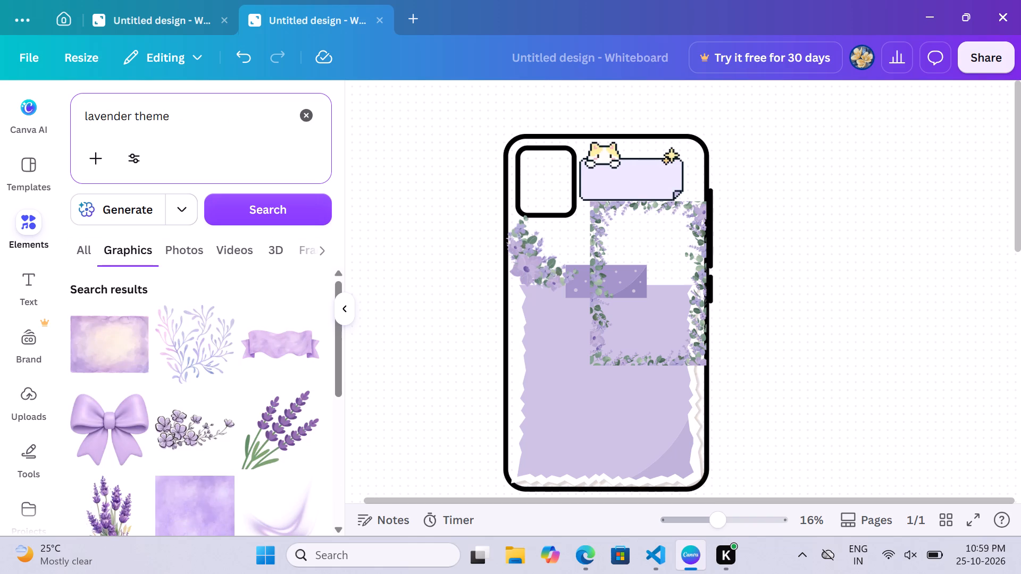
scroll(165, 455, "down", 1)
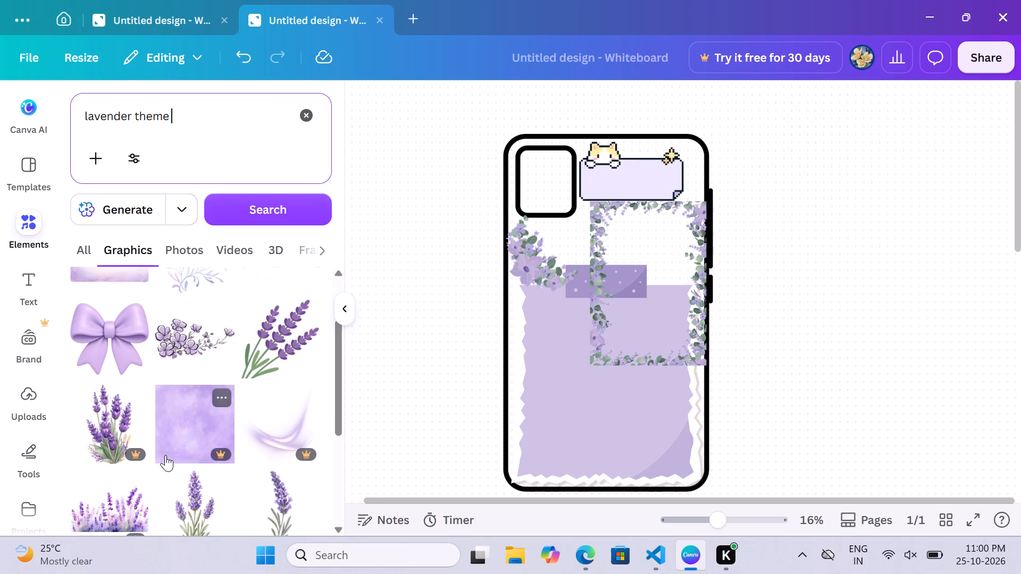
scroll(165, 455, "down", 2)
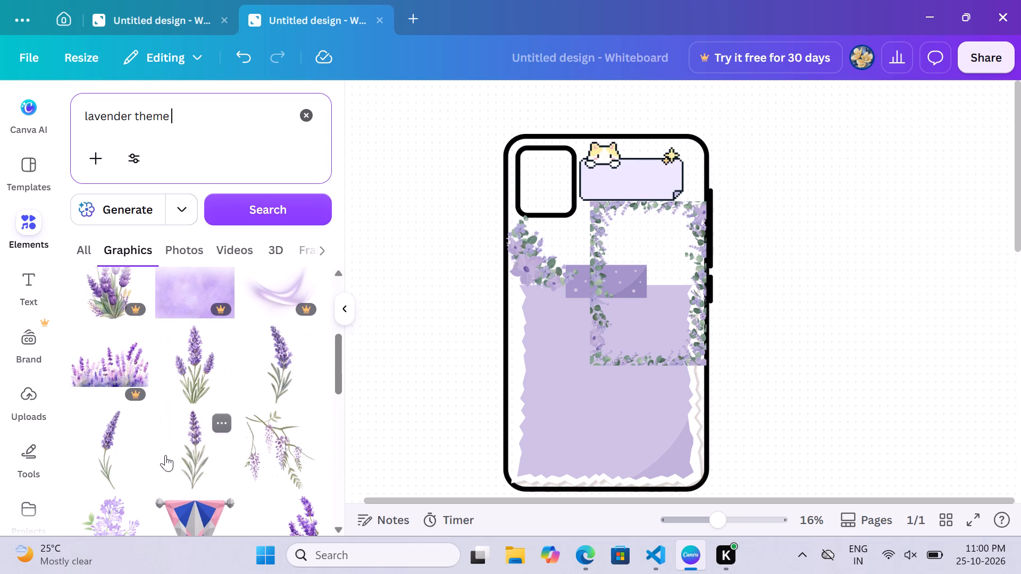
Replace the lavender floral frame below the cat note with the dark purple lavender wax seal graphic.
scroll(165, 455, "down", 3)
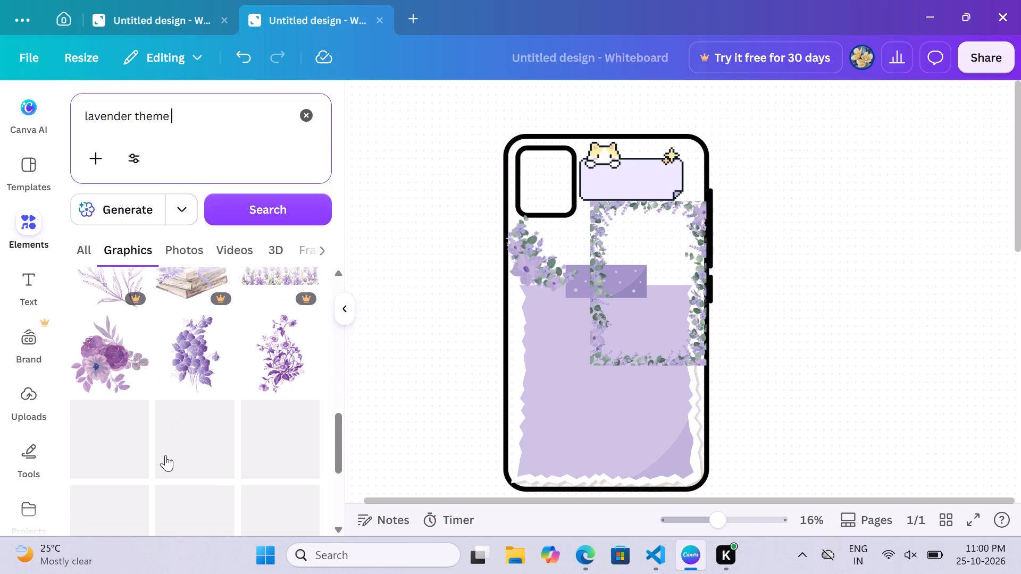
scroll(165, 455, "down", 2)
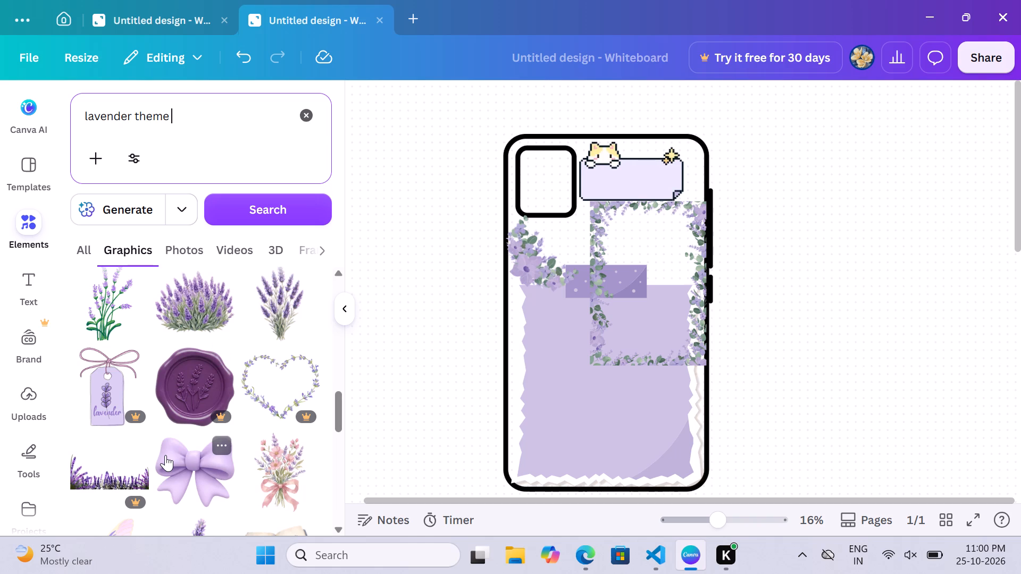
left_click_drag(212, 387, 353, 378)
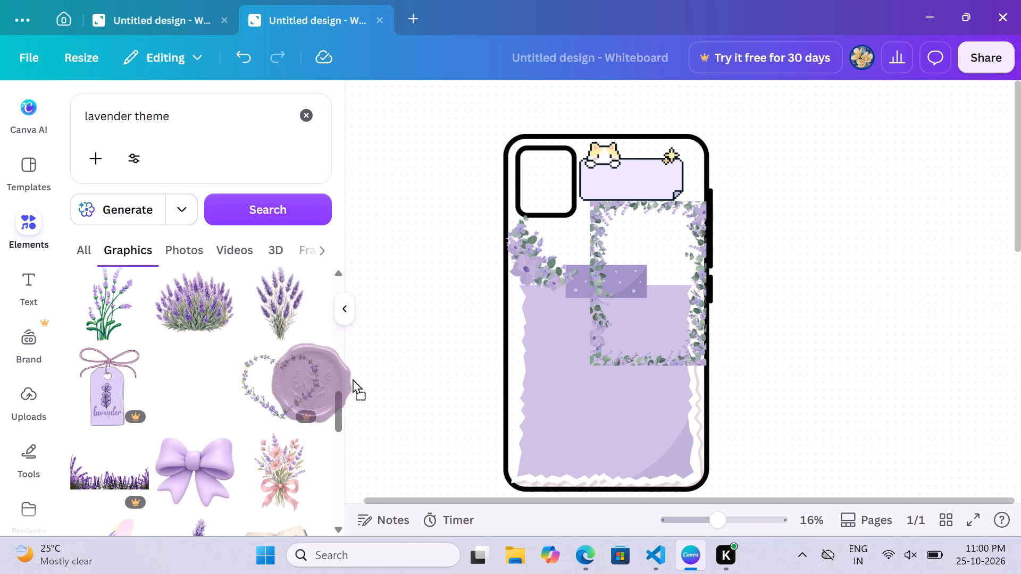
left_click_drag(353, 378, 642, 329)
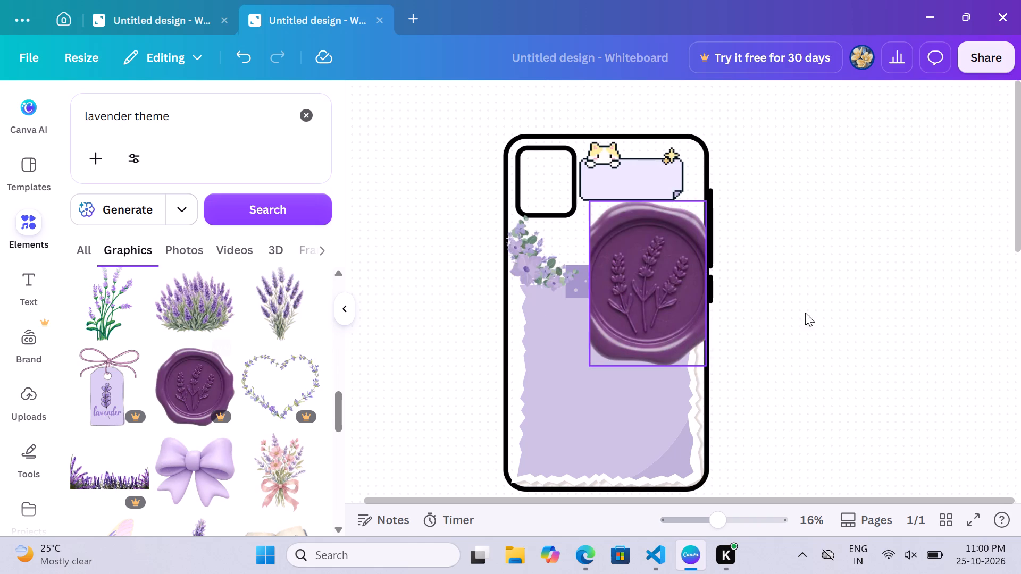
left_click(876, 315)
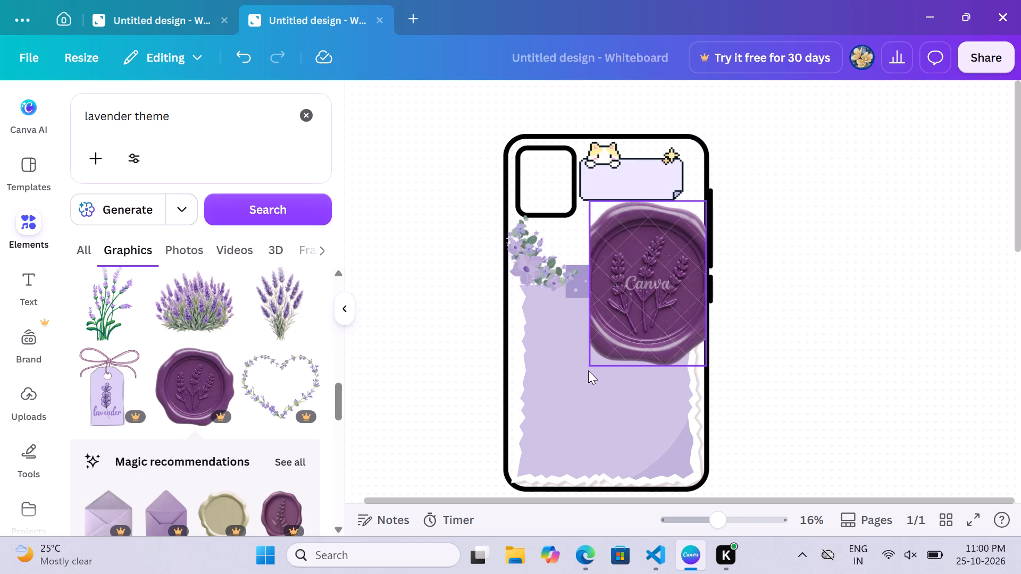
Delete the purple wax seal graphic from the phone outline.
left_click(678, 303)
left_click(720, 171)
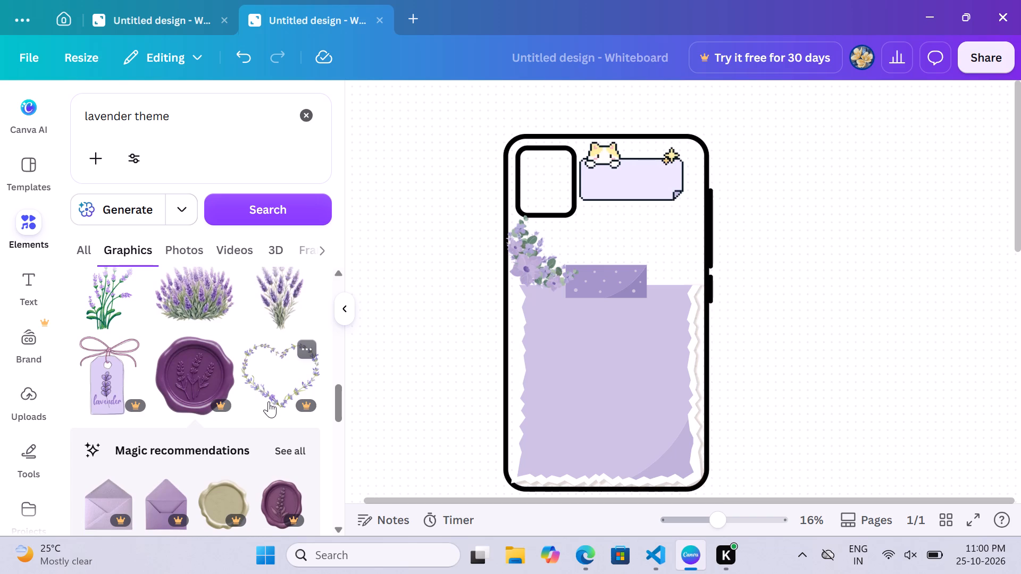
Find the thin purple floral sprig among the lavender theme graphics and place it between the cat note and the phone's right edge.
scroll(269, 401, "down", 2)
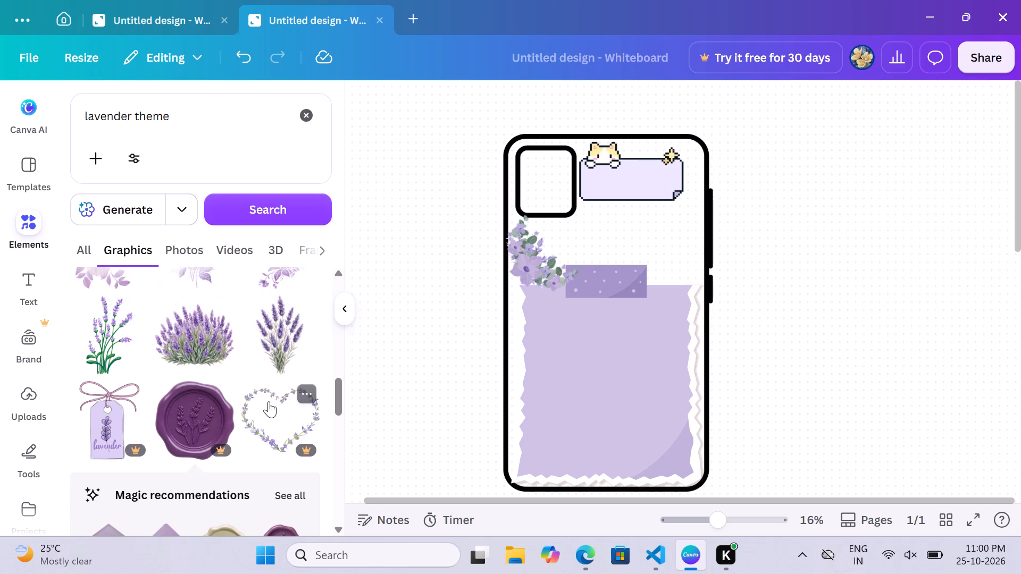
scroll(269, 401, "down", 2)
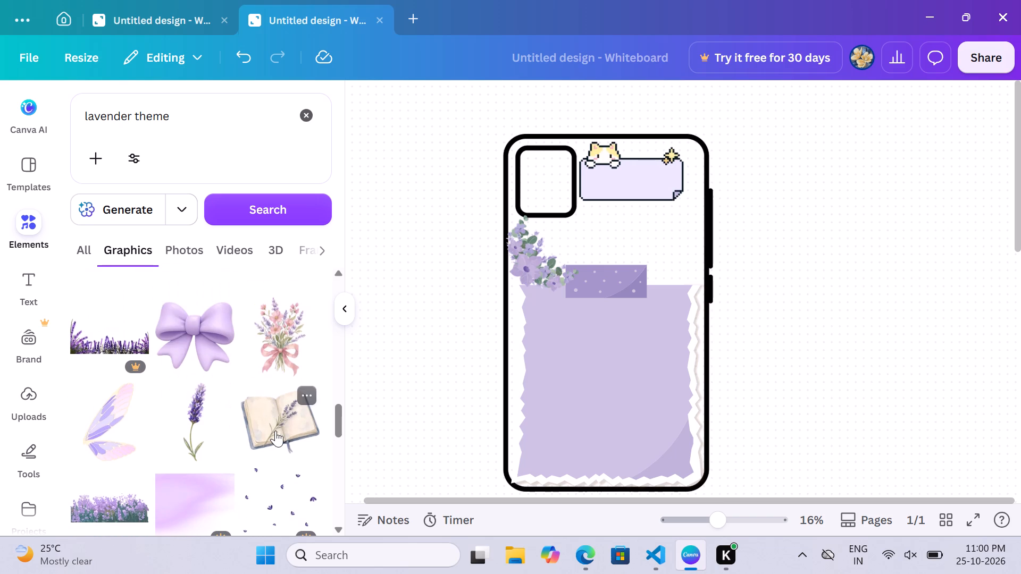
scroll(275, 430, "down", 3)
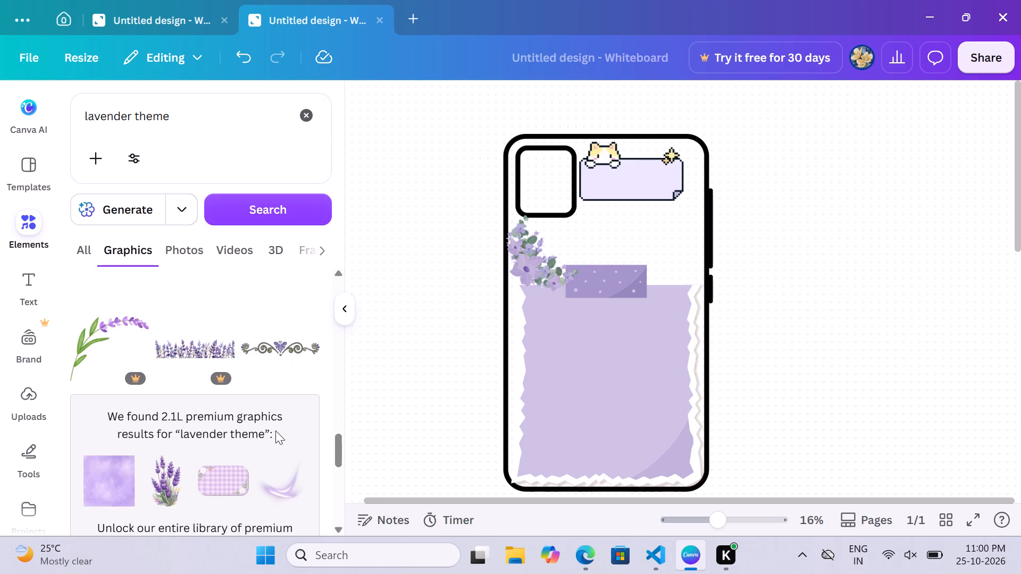
scroll(275, 430, "down", 3)
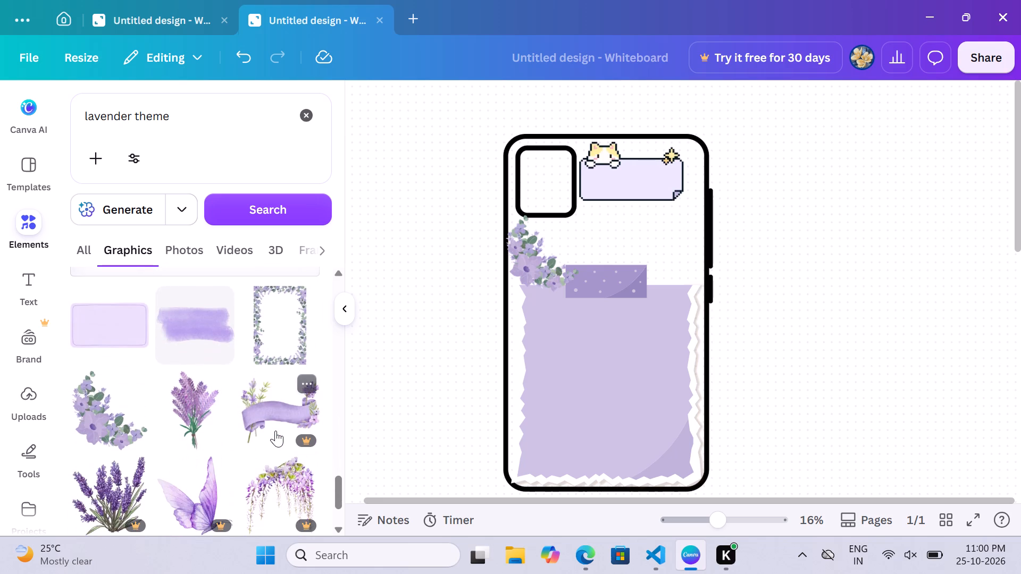
scroll(275, 430, "down", 1)
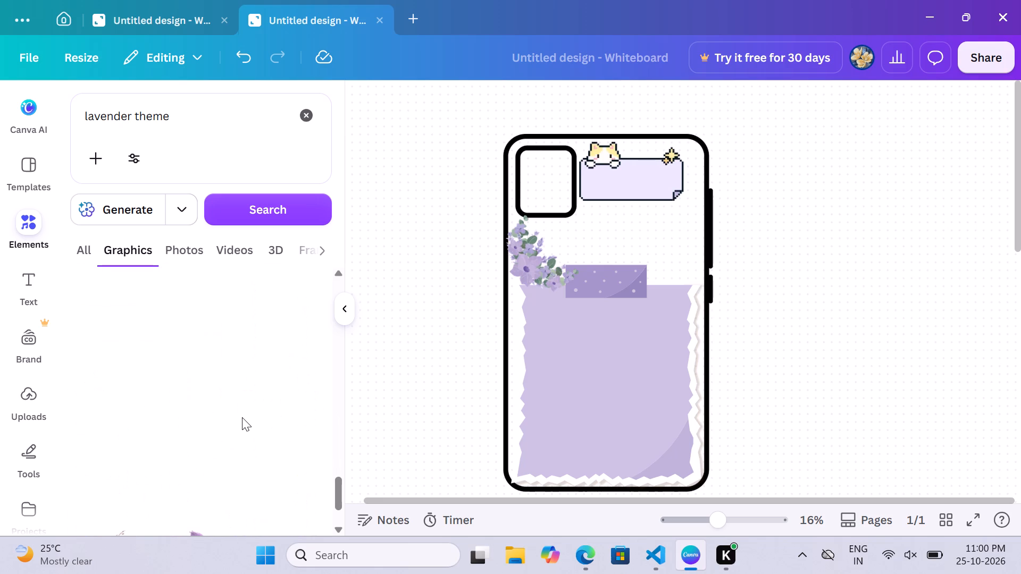
scroll(242, 417, "up", 1)
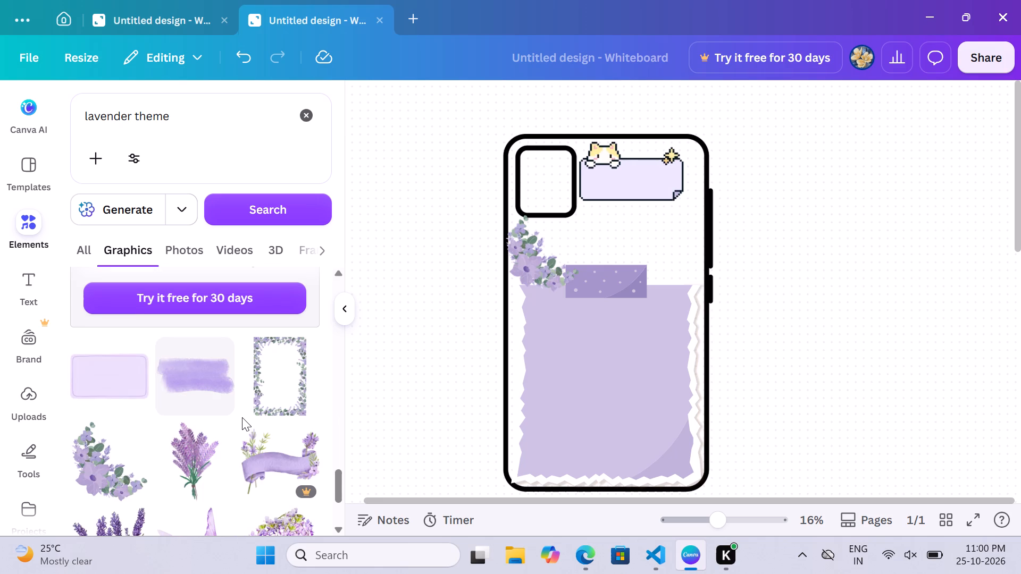
scroll(242, 417, "down", 2)
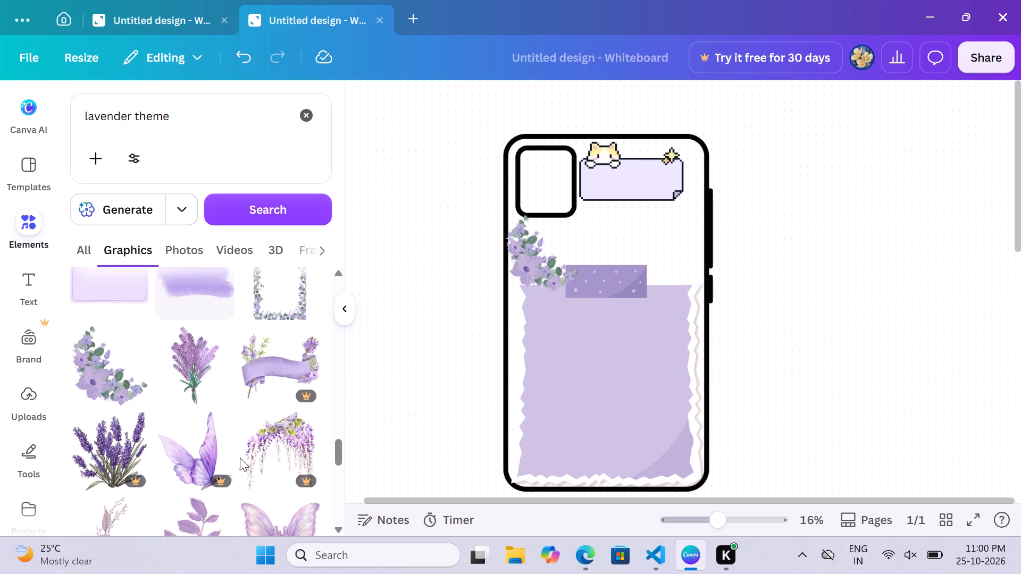
scroll(240, 458, "down", 1)
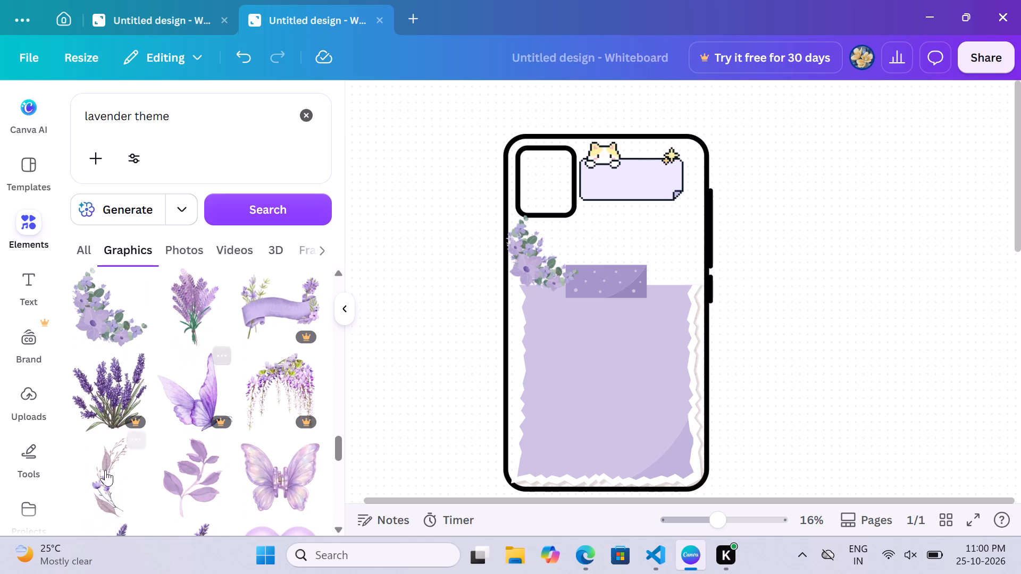
left_click_drag(102, 491, 478, 349)
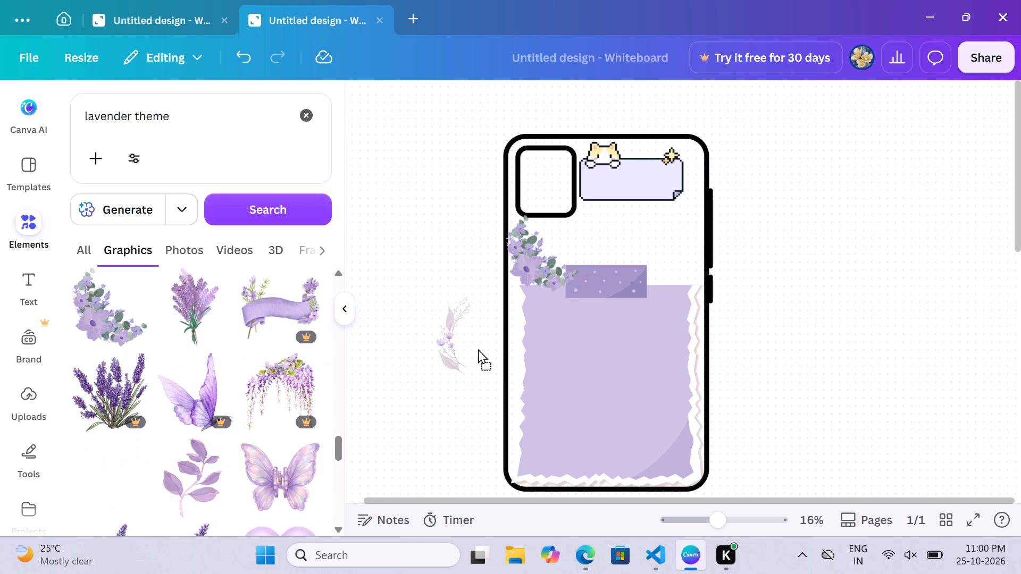
left_click_drag(478, 349, 688, 278)
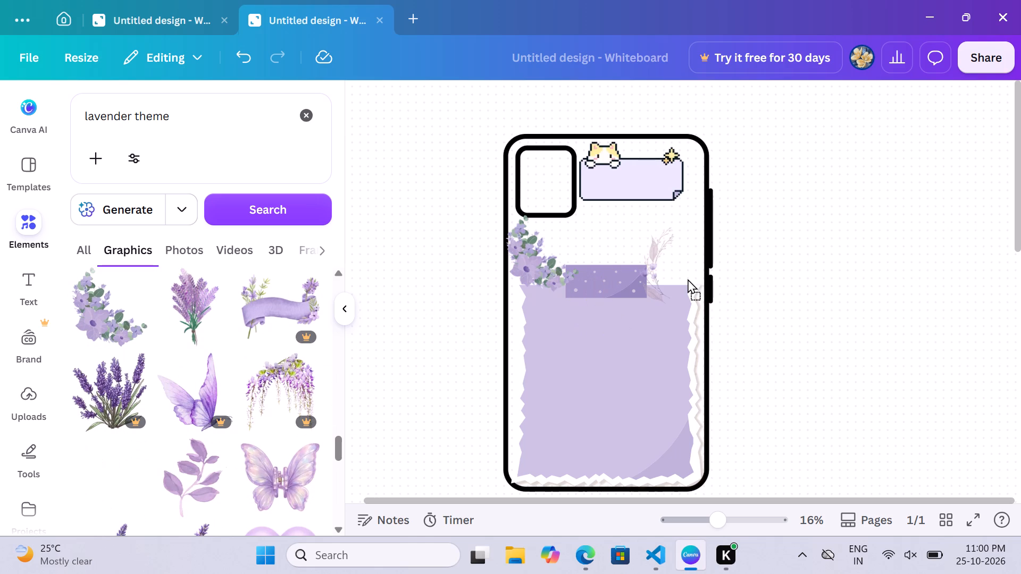
left_click_drag(688, 278, 710, 204)
left_click(794, 299)
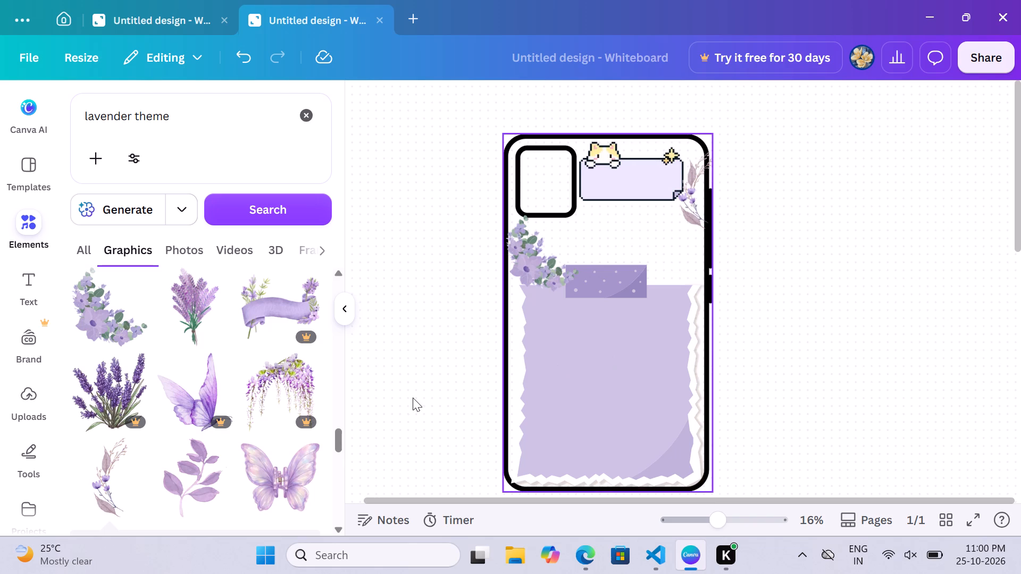
Look through further lavender theme graphics for another phone cover decoration.
scroll(243, 426, "down", 2)
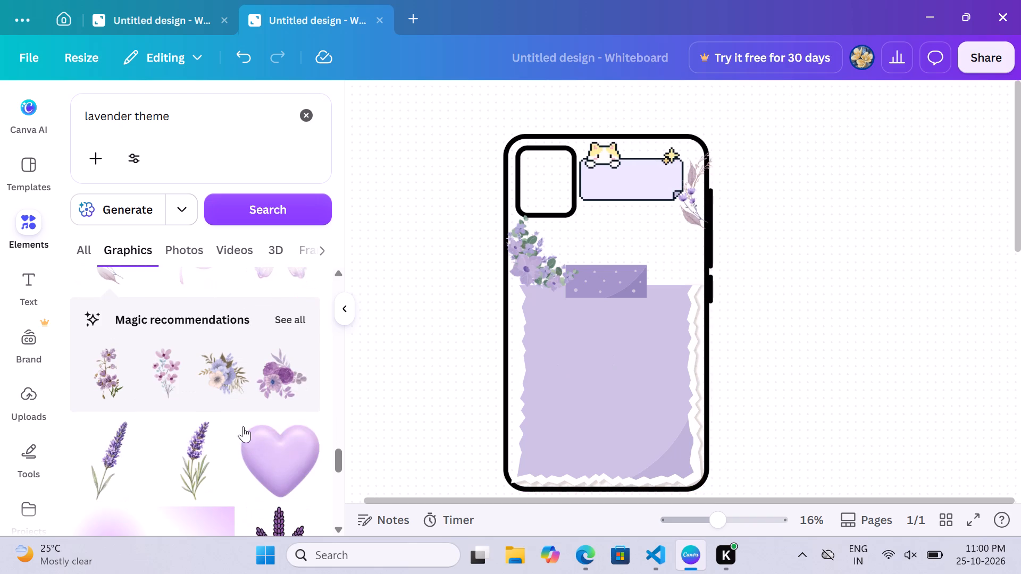
scroll(243, 426, "down", 4)
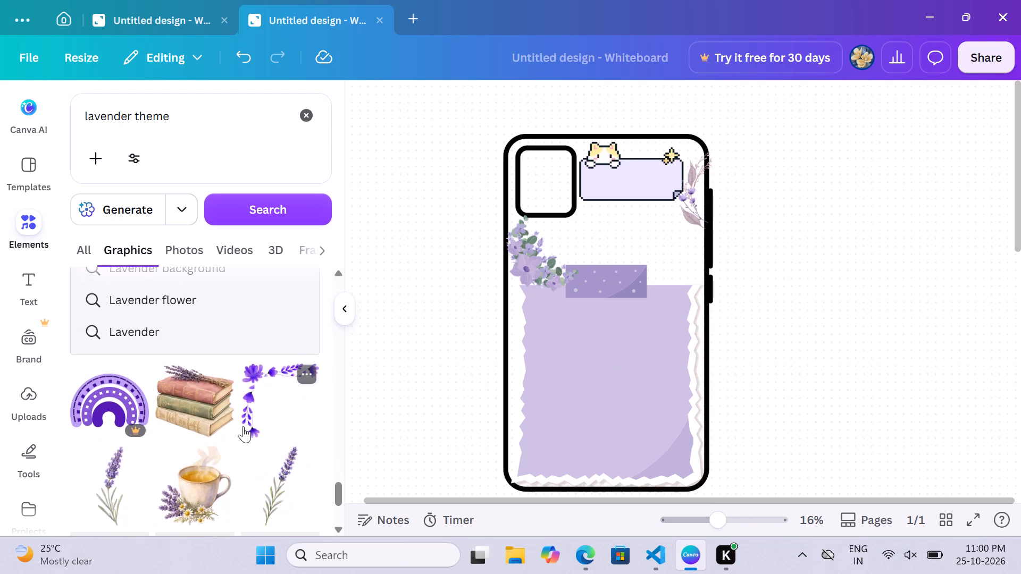
scroll(243, 426, "down", 1)
scroll(243, 426, "up", 1)
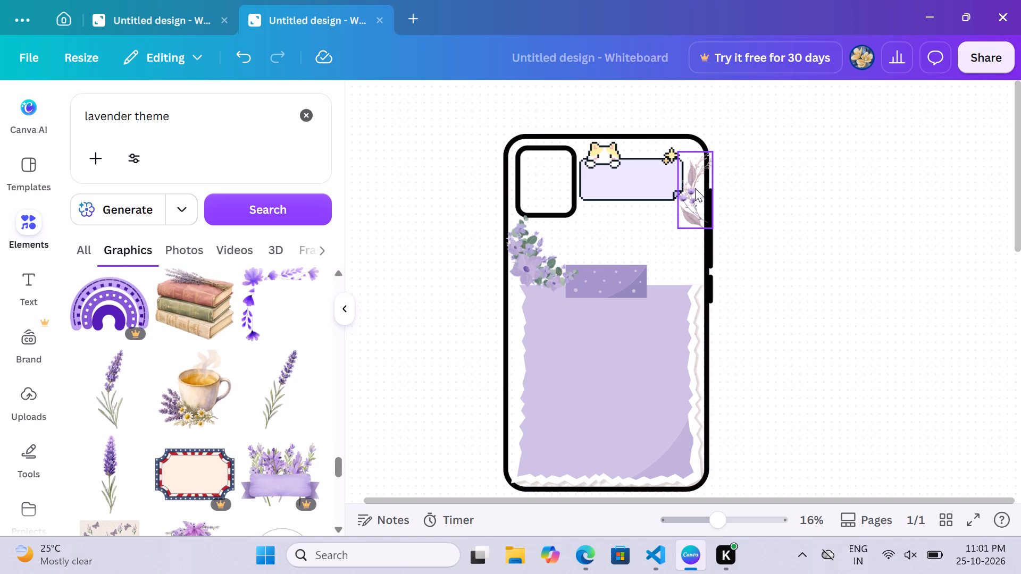
Move the purple floral sprig slightly up into the phone outline's upper-right corner beside the cat note.
left_click_drag(695, 188, 696, 171)
left_click(834, 310)
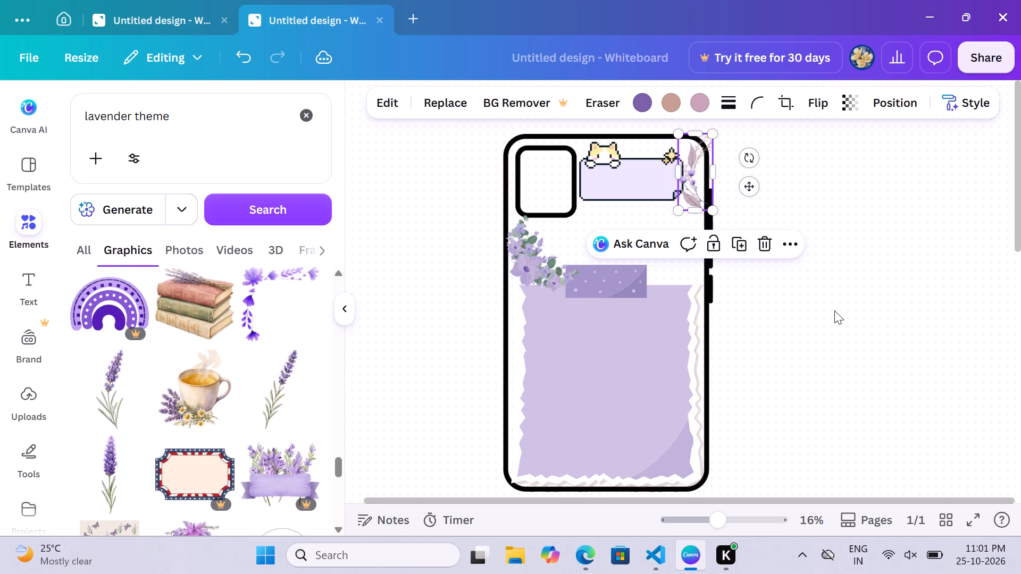
left_click(834, 310)
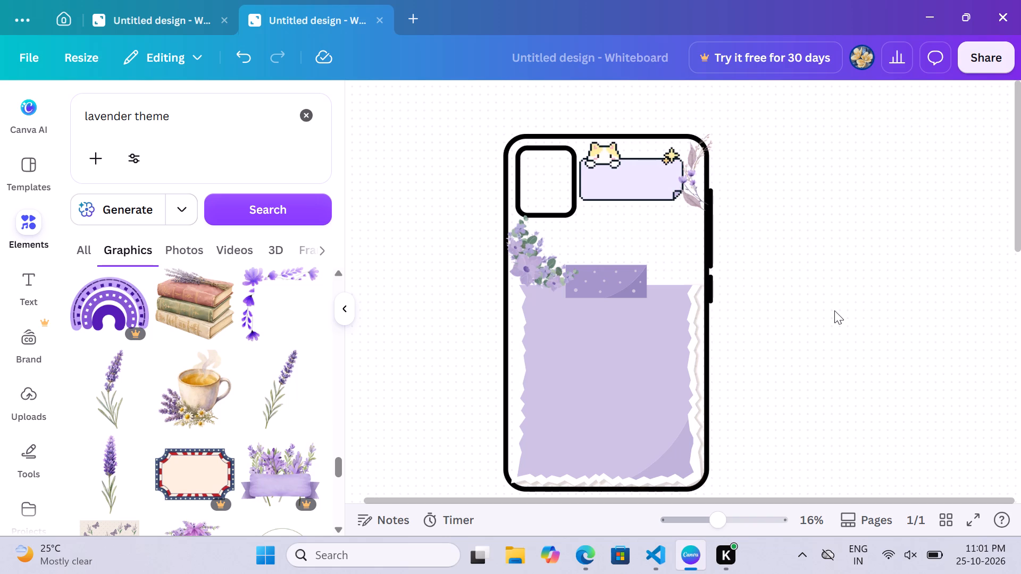
left_click(834, 310)
Examine more of the lavender theme graphics, including the recommendations related to the floral sprig, for another decoration.
scroll(301, 385, "down", 1)
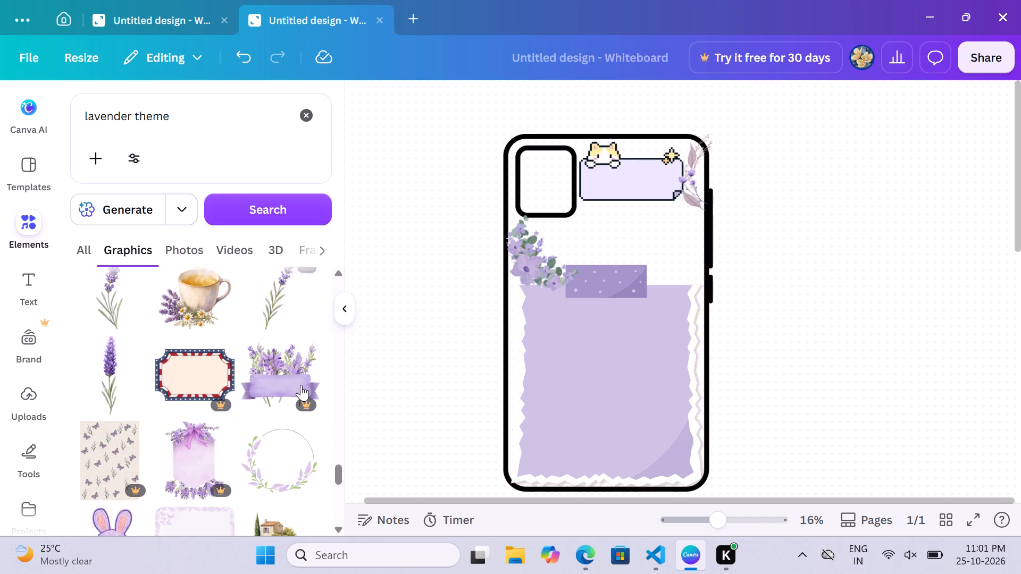
scroll(301, 385, "down", 2)
scroll(301, 385, "up", 3)
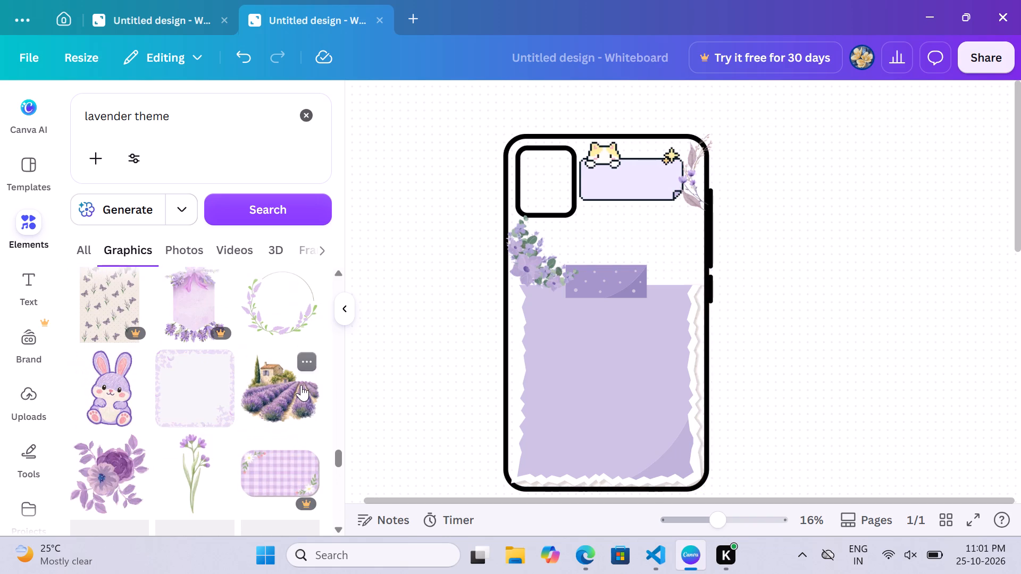
scroll(301, 385, "up", 1)
scroll(301, 385, "down", 1)
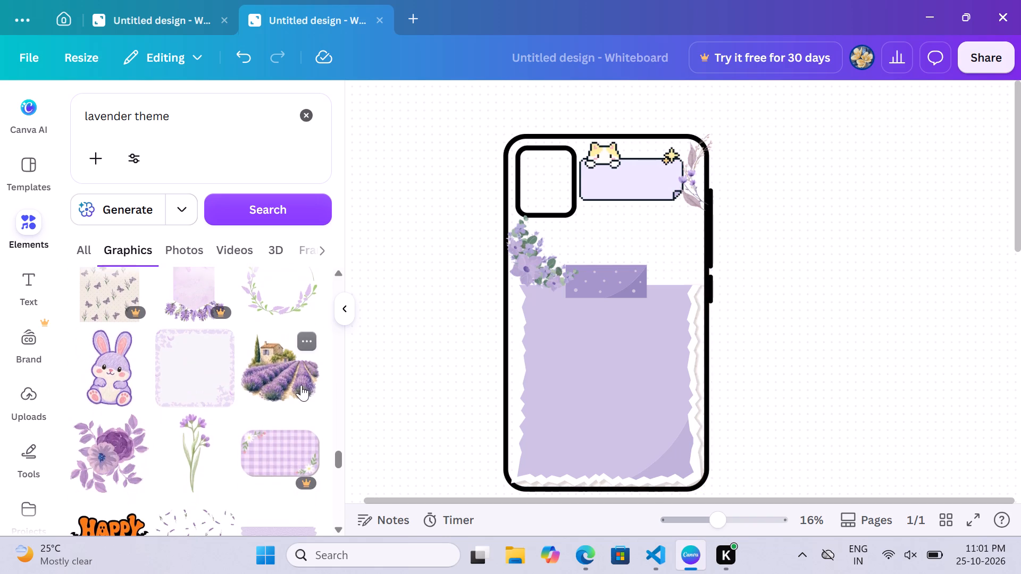
scroll(301, 385, "down", 2)
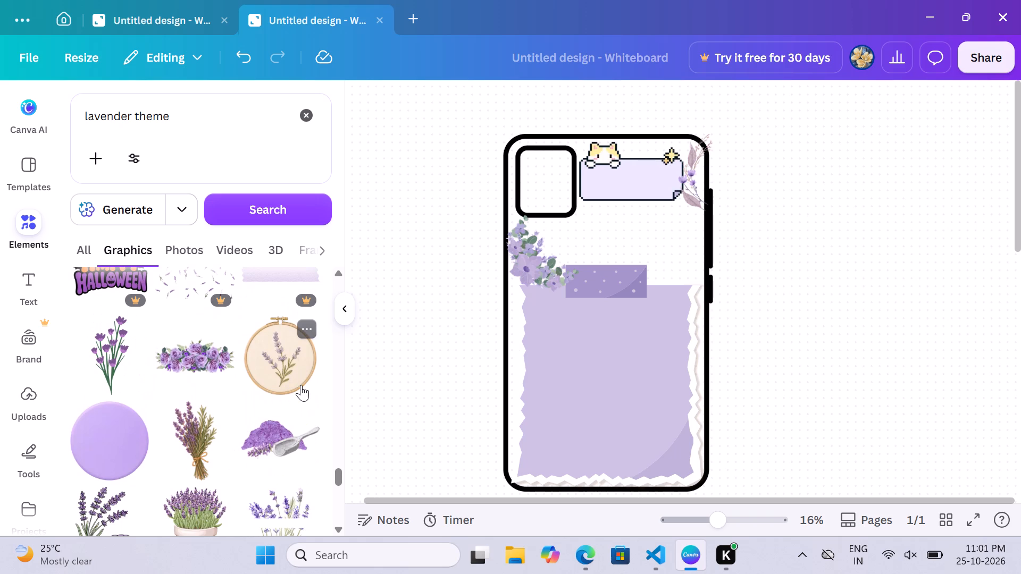
scroll(301, 385, "down", 1)
scroll(301, 385, "up", 3)
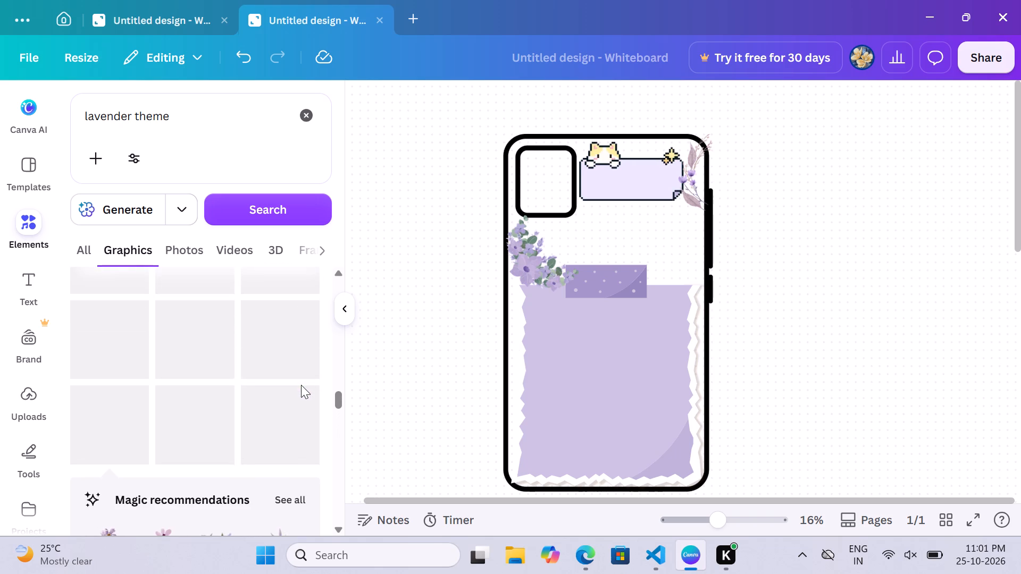
scroll(301, 385, "up", 2)
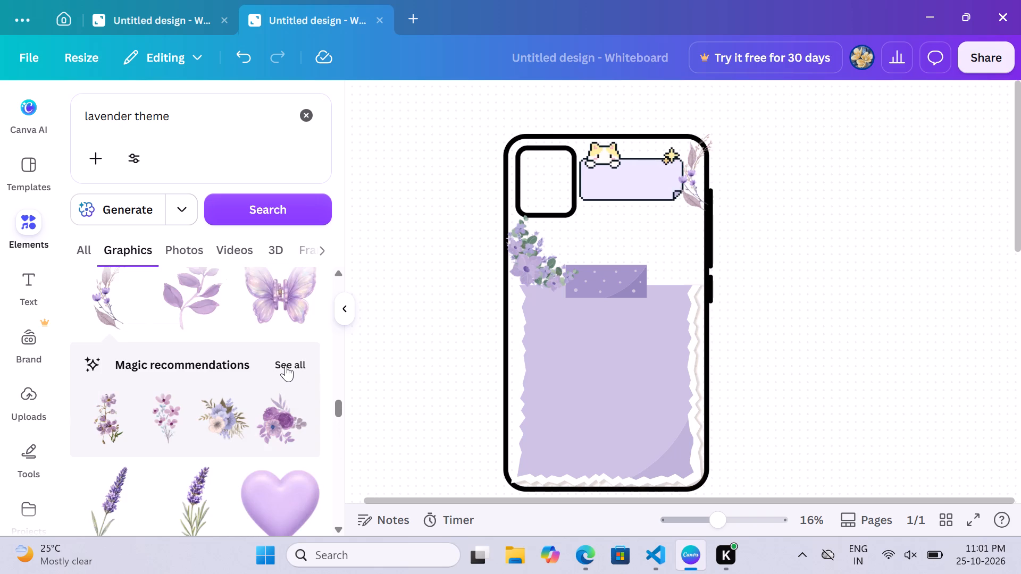
Add the white flower branch with brown leaves from the full Magic recommendations, beside the purple tape at the phone's right edge.
left_click(286, 365)
left_click(294, 361)
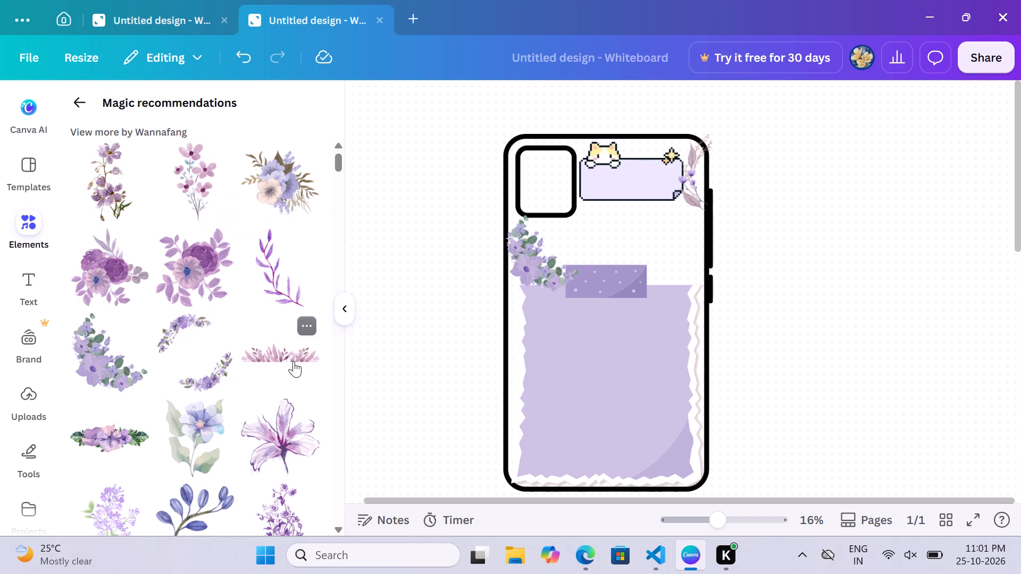
scroll(210, 402, "down", 3)
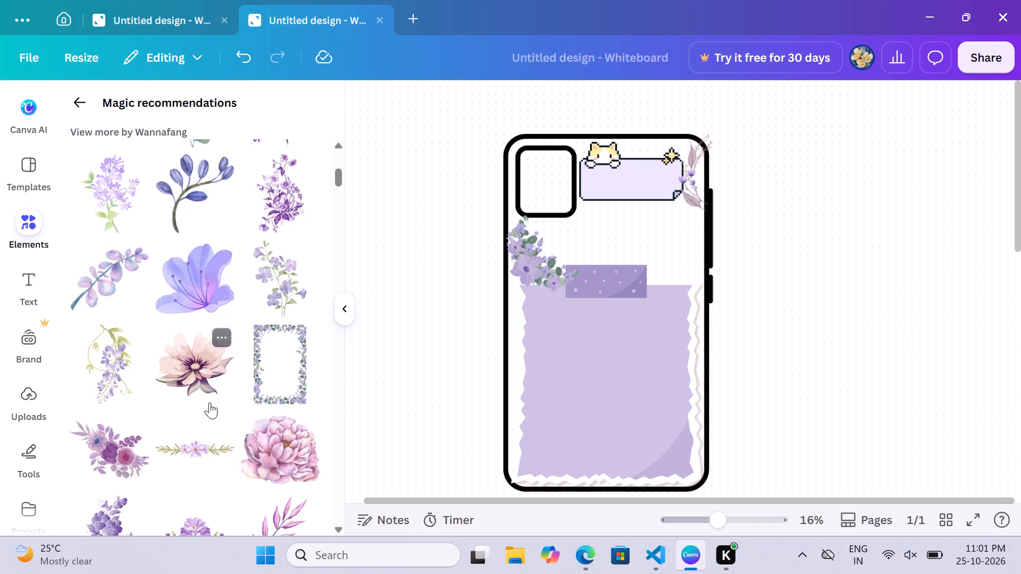
scroll(210, 402, "down", 4)
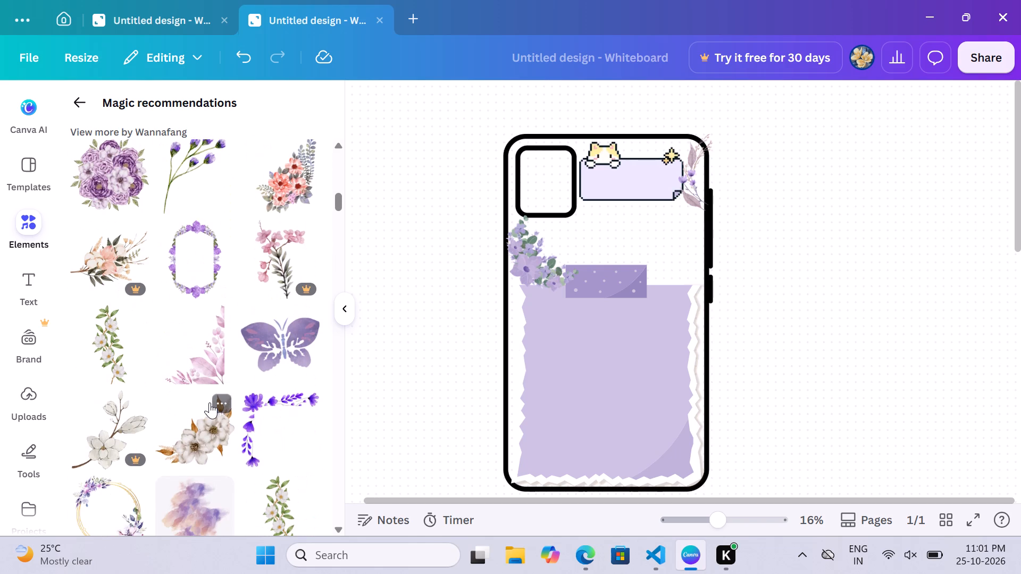
scroll(210, 402, "down", 2)
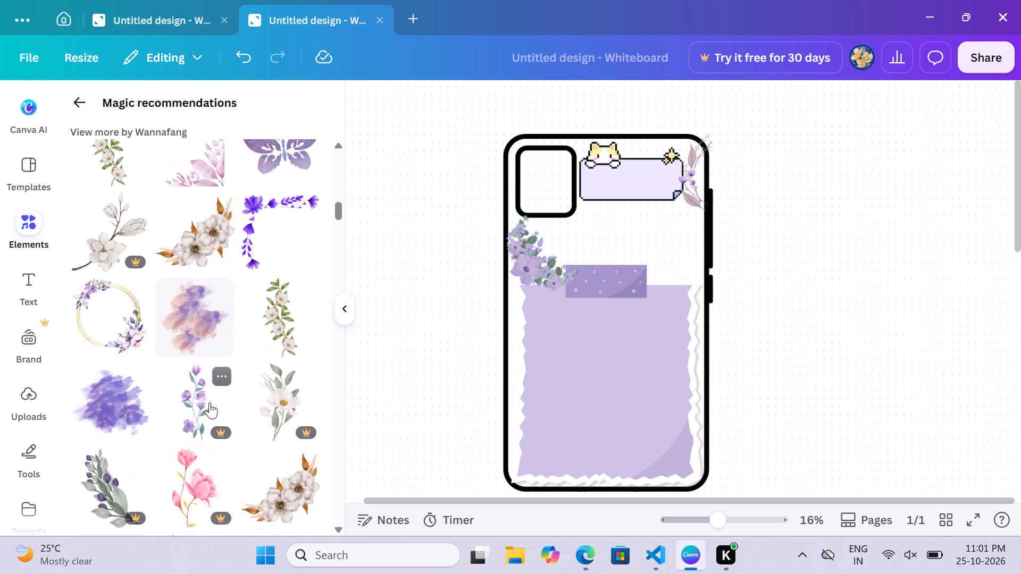
scroll(210, 402, "down", 2)
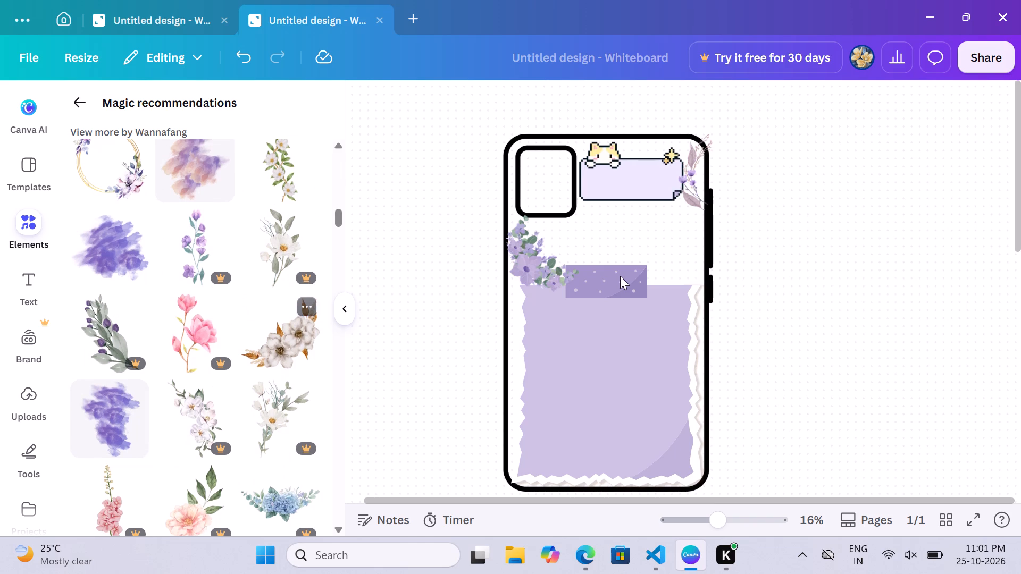
left_click(303, 350)
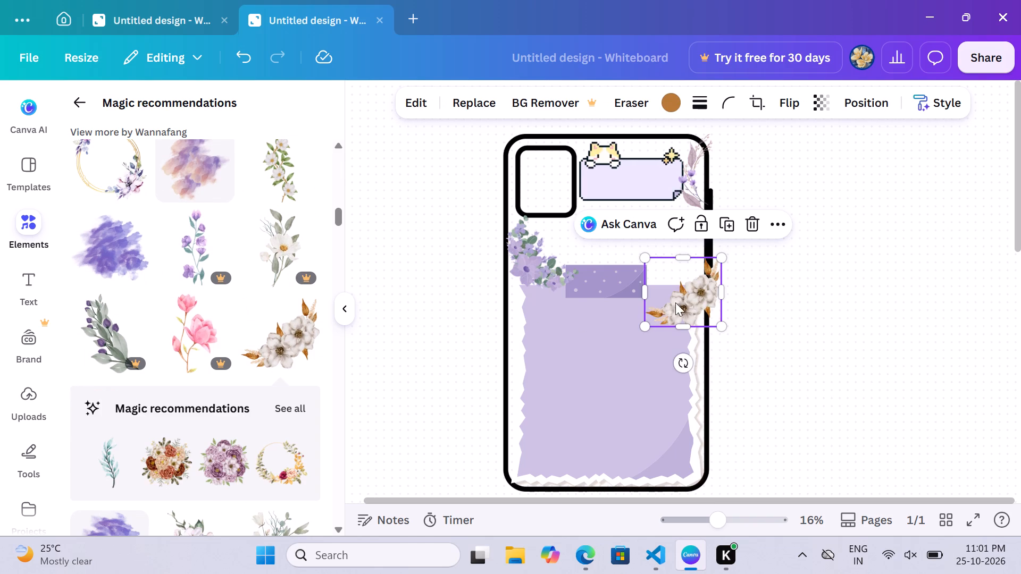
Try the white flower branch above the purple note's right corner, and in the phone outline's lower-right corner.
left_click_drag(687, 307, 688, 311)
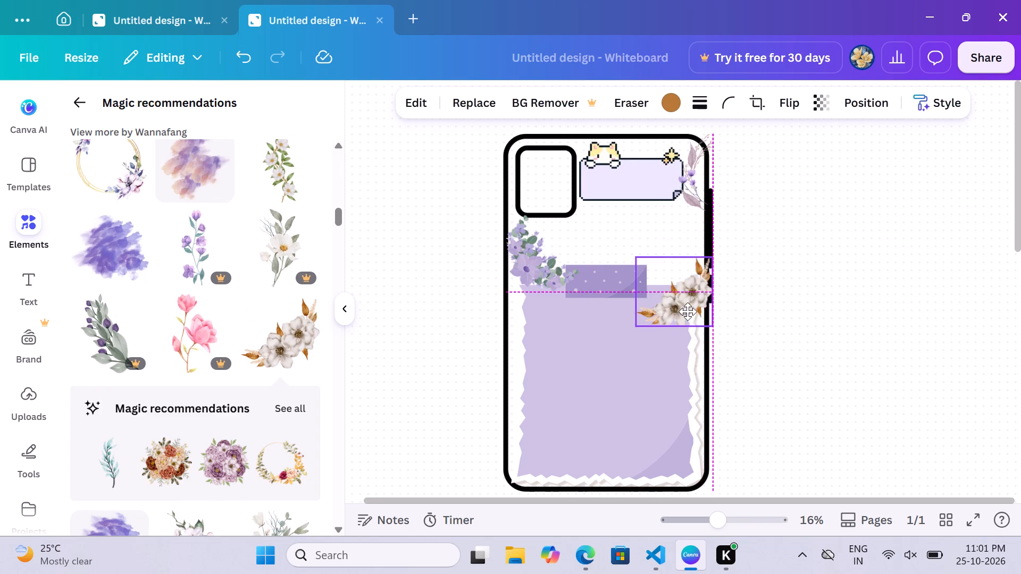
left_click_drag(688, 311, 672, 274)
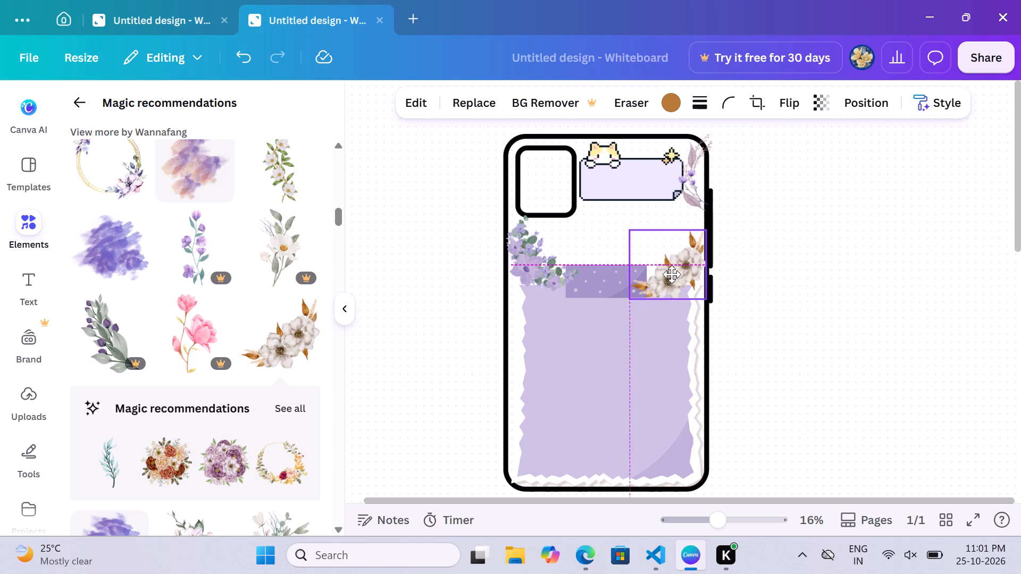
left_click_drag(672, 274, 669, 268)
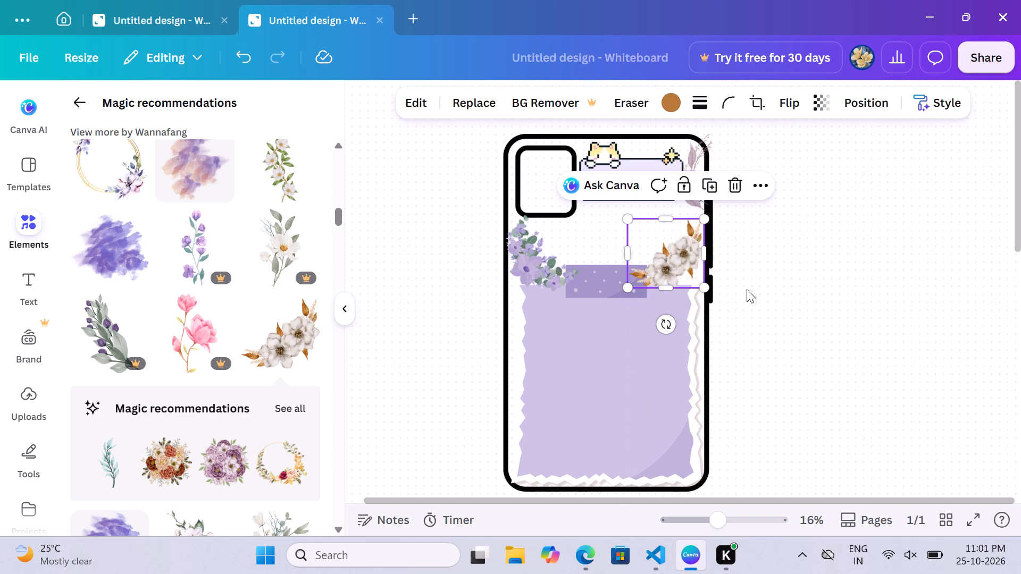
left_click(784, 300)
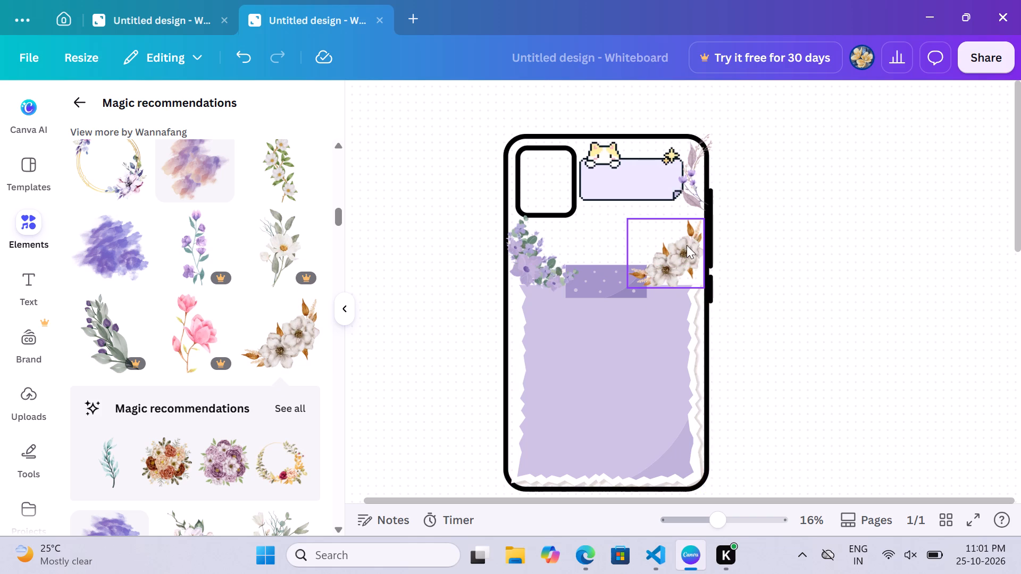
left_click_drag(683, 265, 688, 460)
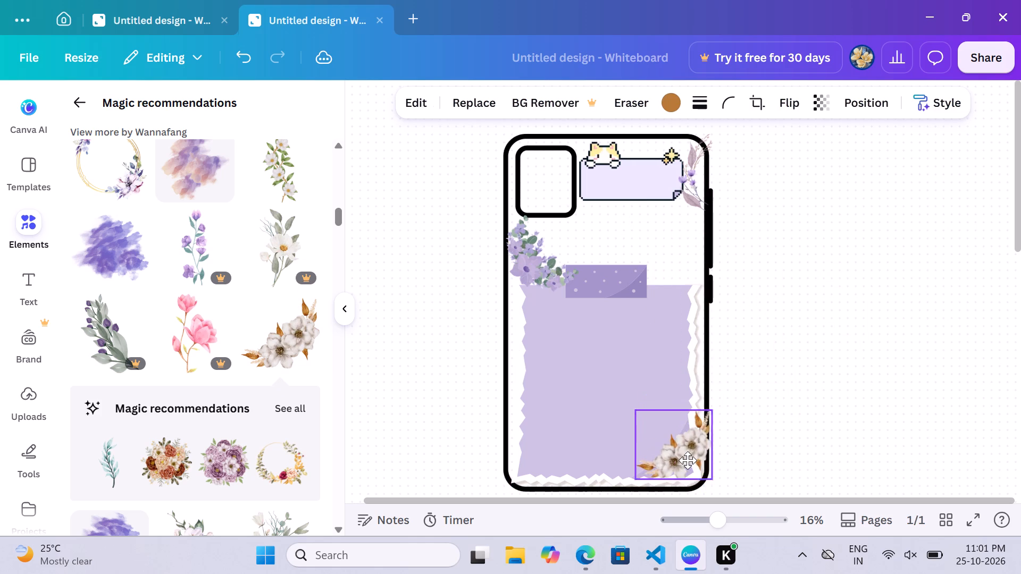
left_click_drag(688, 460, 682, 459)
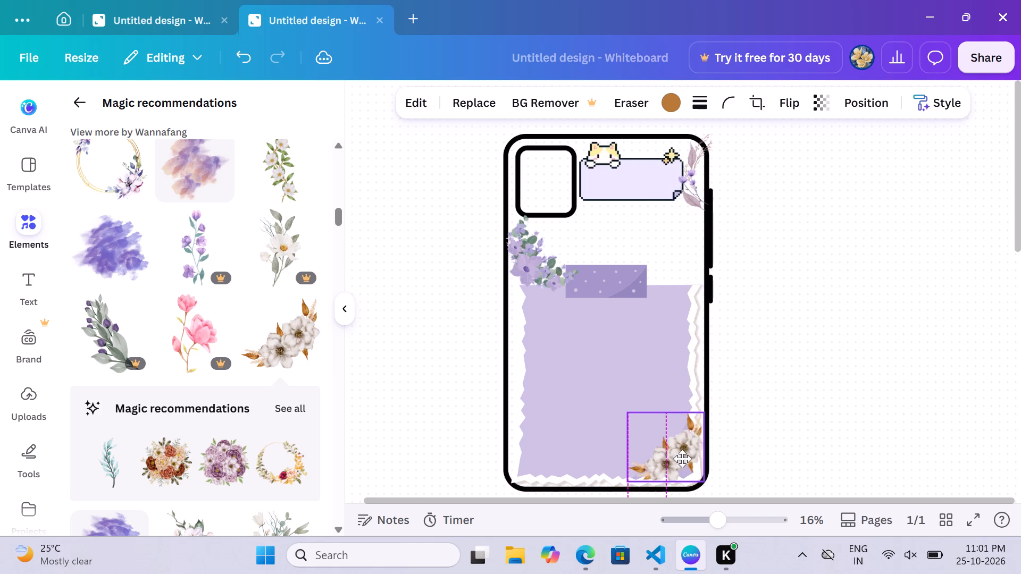
Move the white flower branch out of the phone outline, far to its left.
left_click_drag(682, 459, 237, 314)
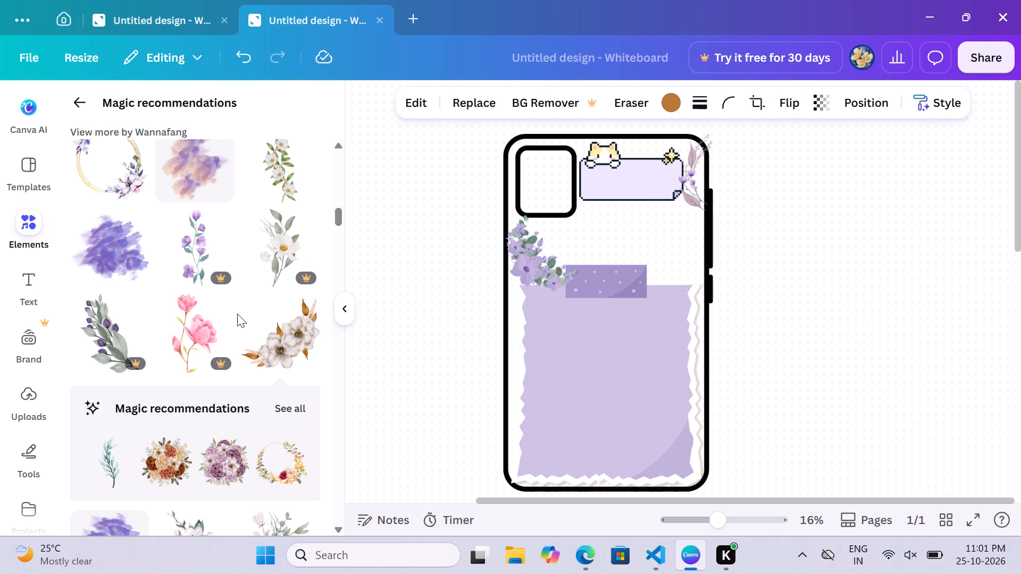
left_click_drag(237, 314, 242, 314)
Add the purple-and-peach watercolour splash, slightly enlarged, below the cat note at the phone outline's right edge.
scroll(253, 382, "down", 3)
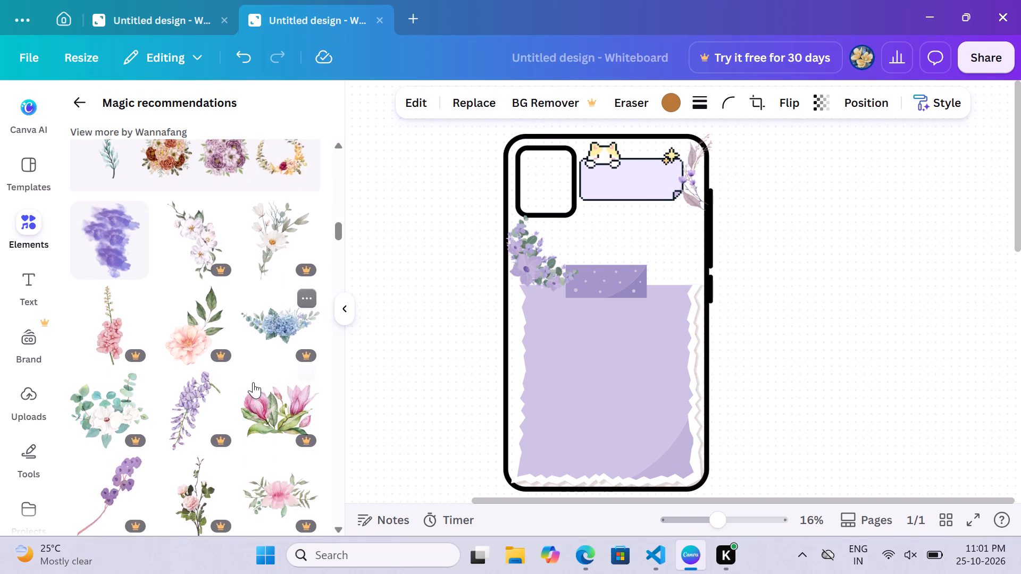
scroll(253, 382, "down", 4)
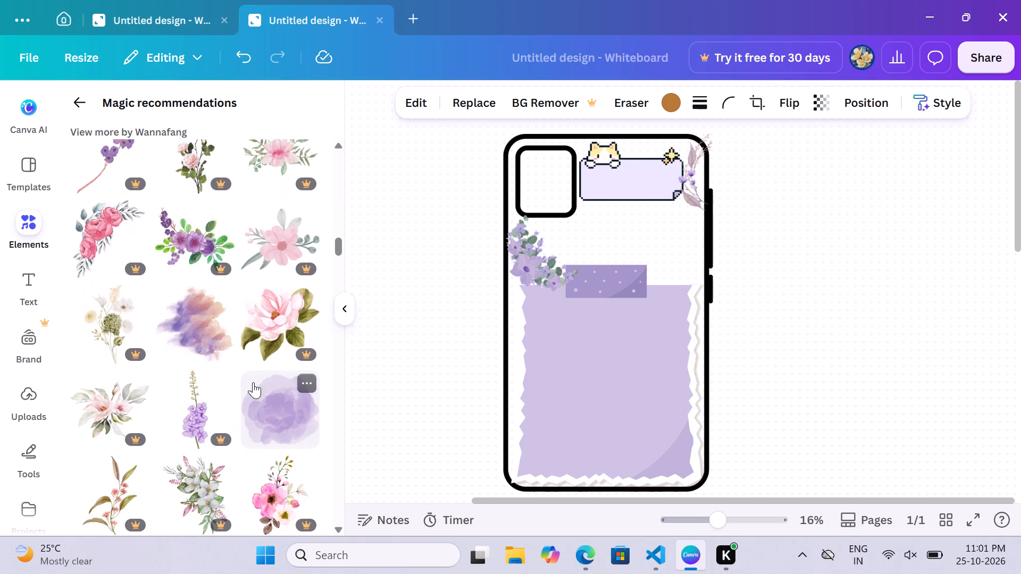
left_click_drag(207, 341, 558, 283)
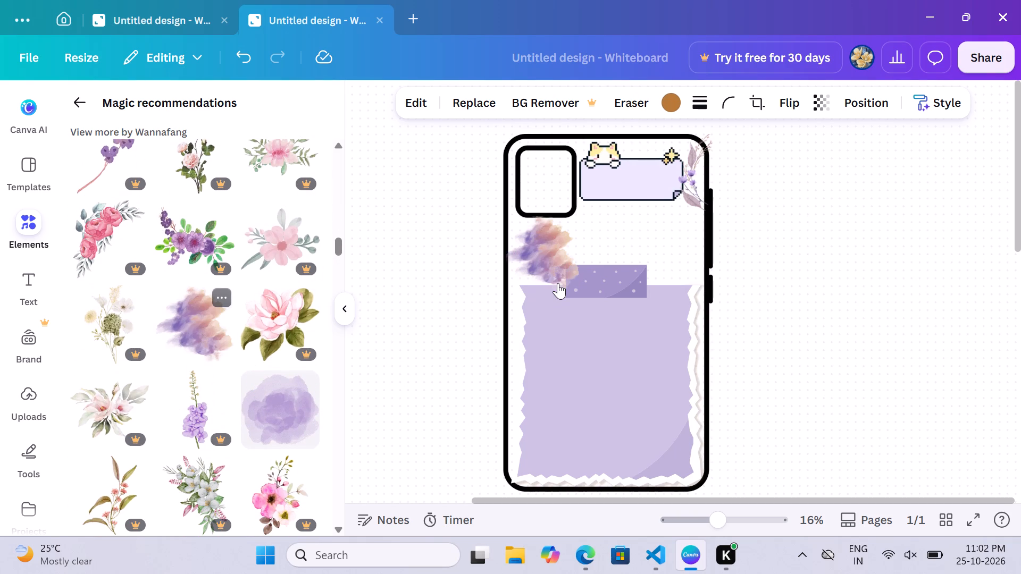
left_click_drag(542, 261, 637, 252)
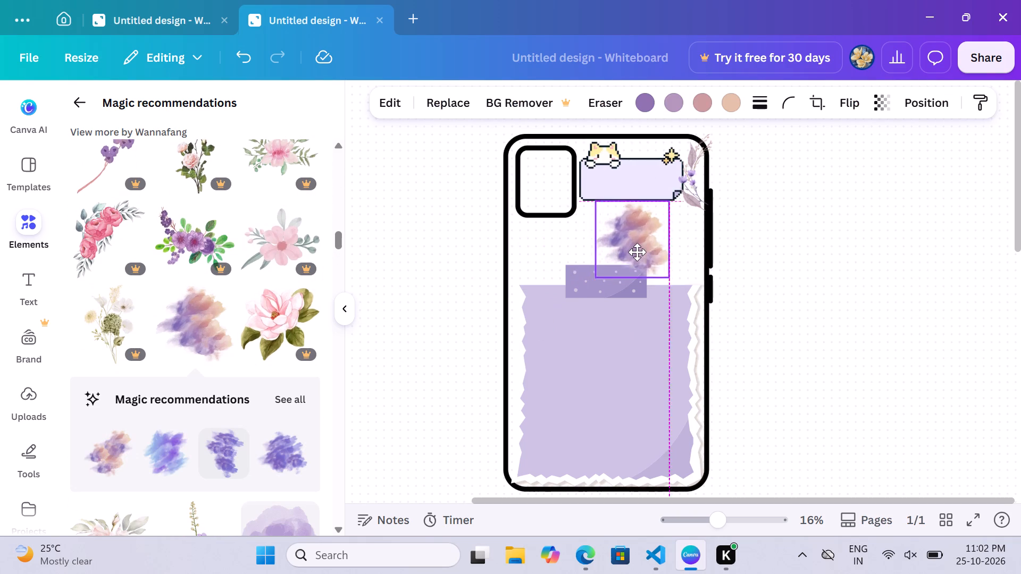
left_click_drag(637, 252, 656, 251)
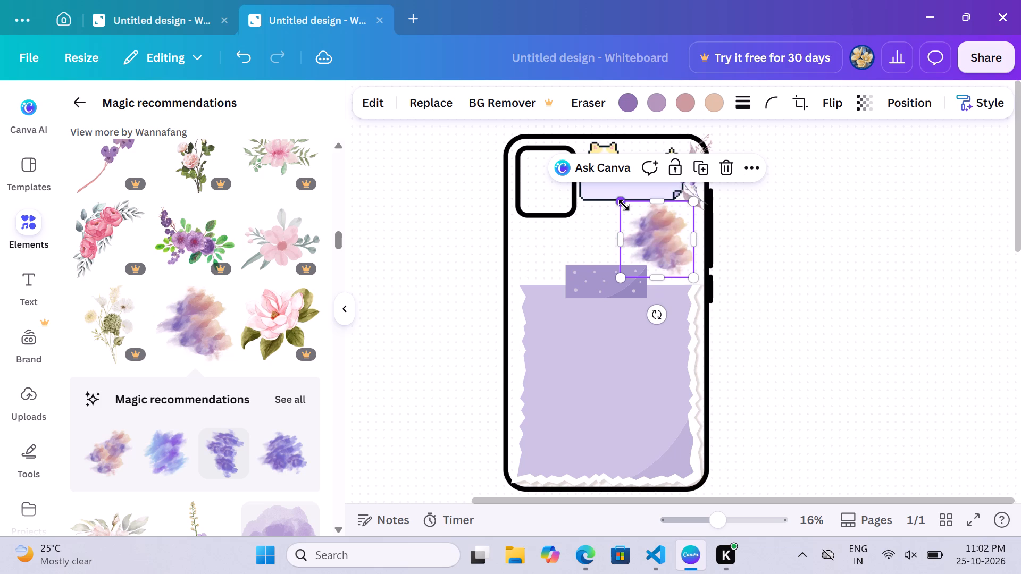
left_click_drag(623, 204, 617, 200)
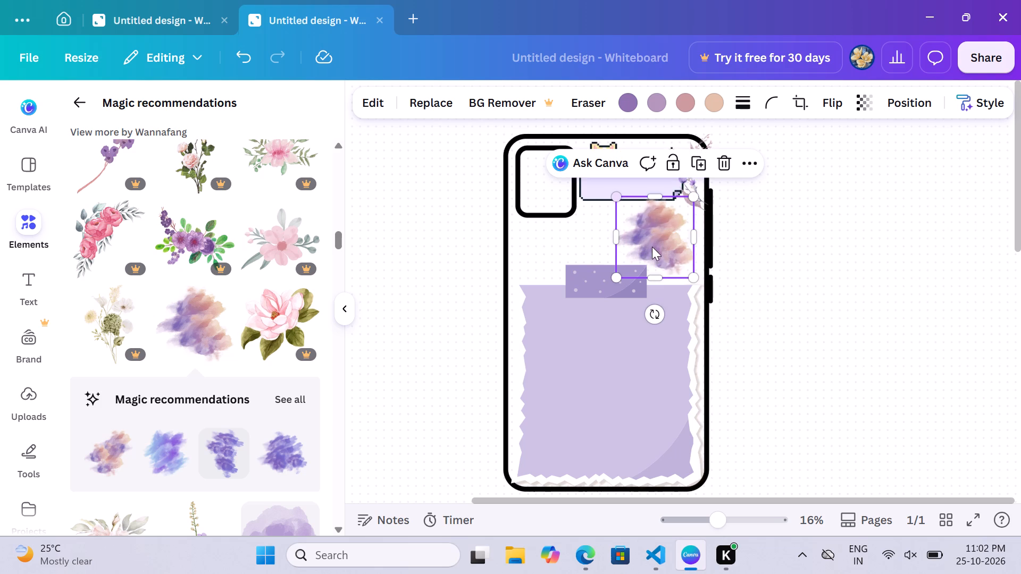
left_click_drag(652, 247, 658, 252)
left_click(787, 290)
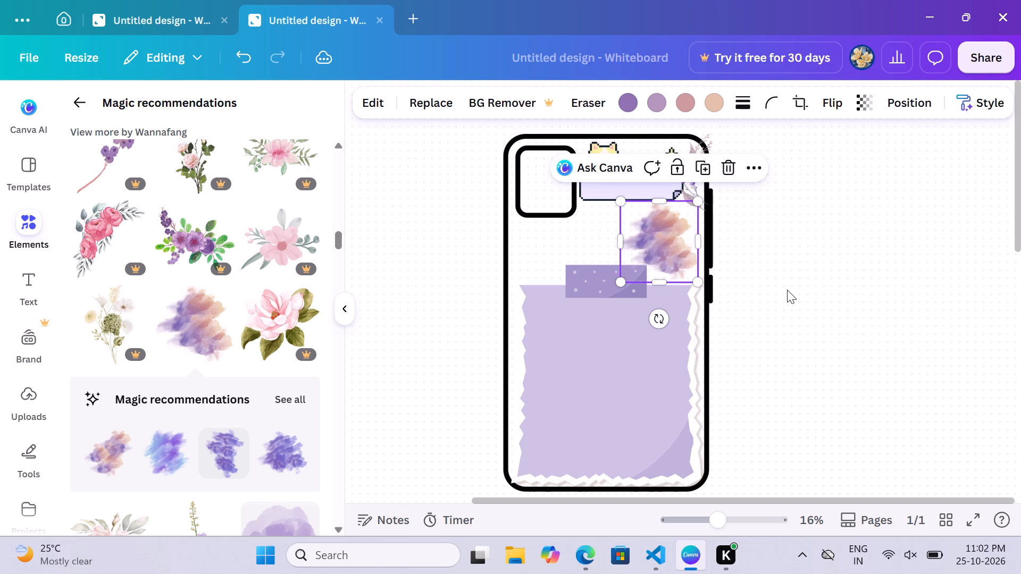
left_click_drag(648, 249, 656, 253)
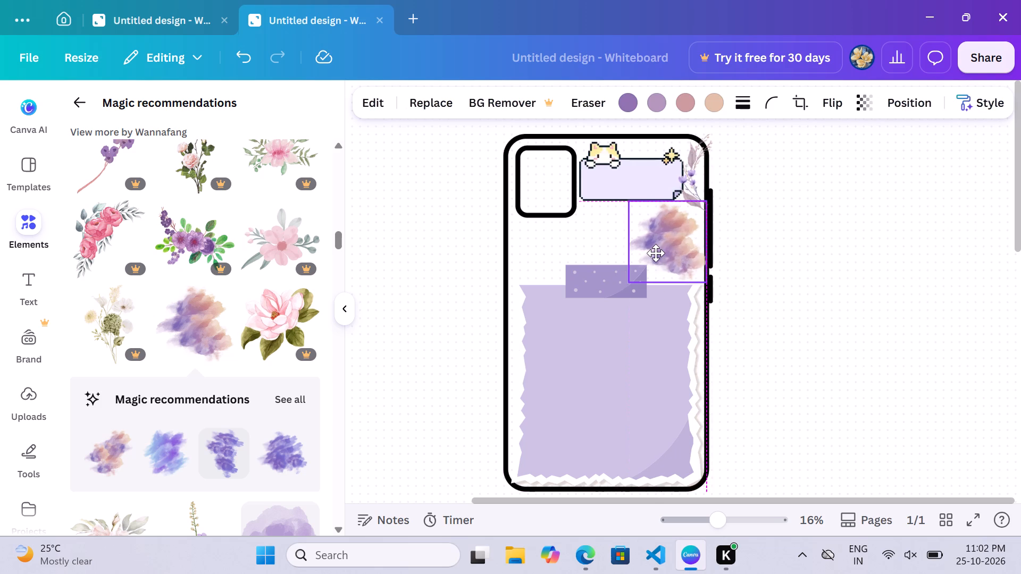
left_click_drag(656, 253, 653, 252)
left_click(794, 336)
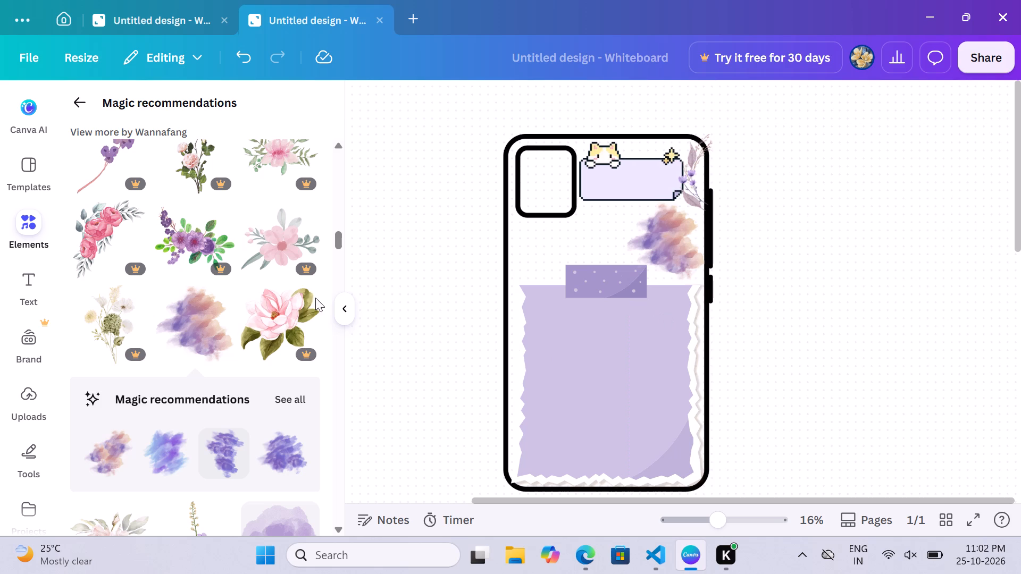
Add the patchy purple-and-peach watercolour splash from the recommendations, overlapping the left side of the first splash below the cat note.
scroll(194, 257, "up", 2)
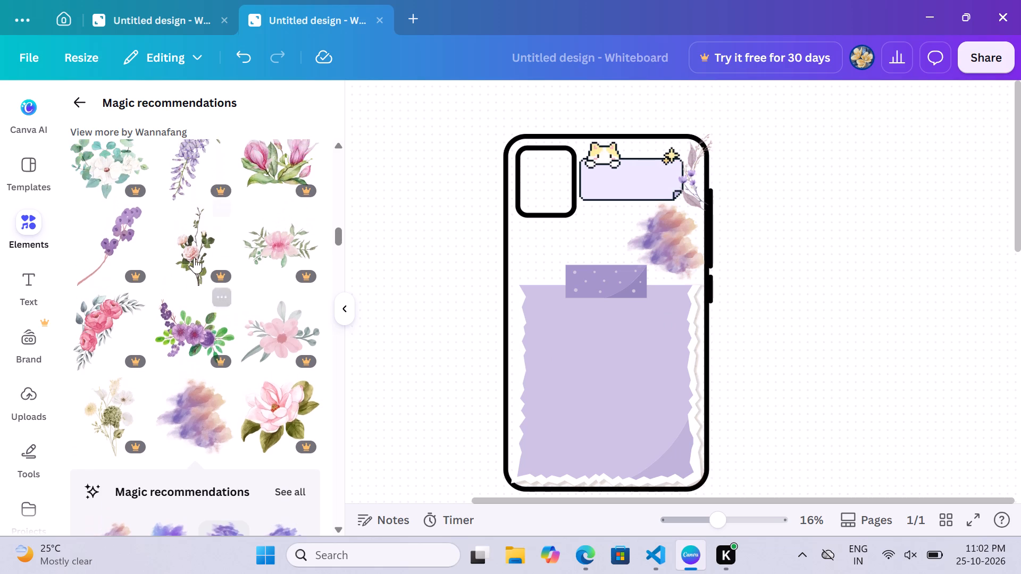
scroll(194, 257, "up", 3)
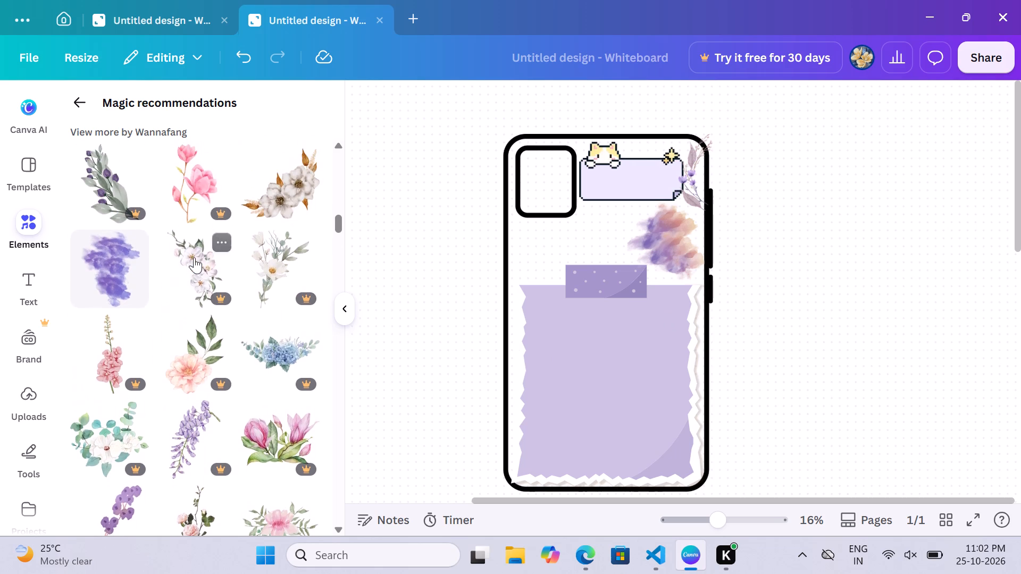
scroll(194, 257, "up", 3)
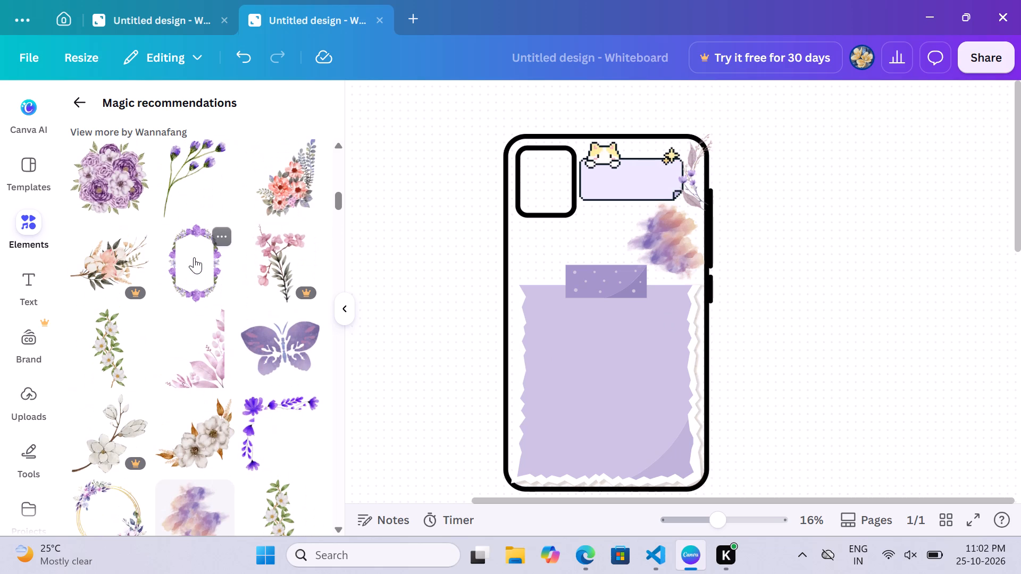
scroll(212, 345, "down", 1)
left_click_drag(191, 465, 534, 306)
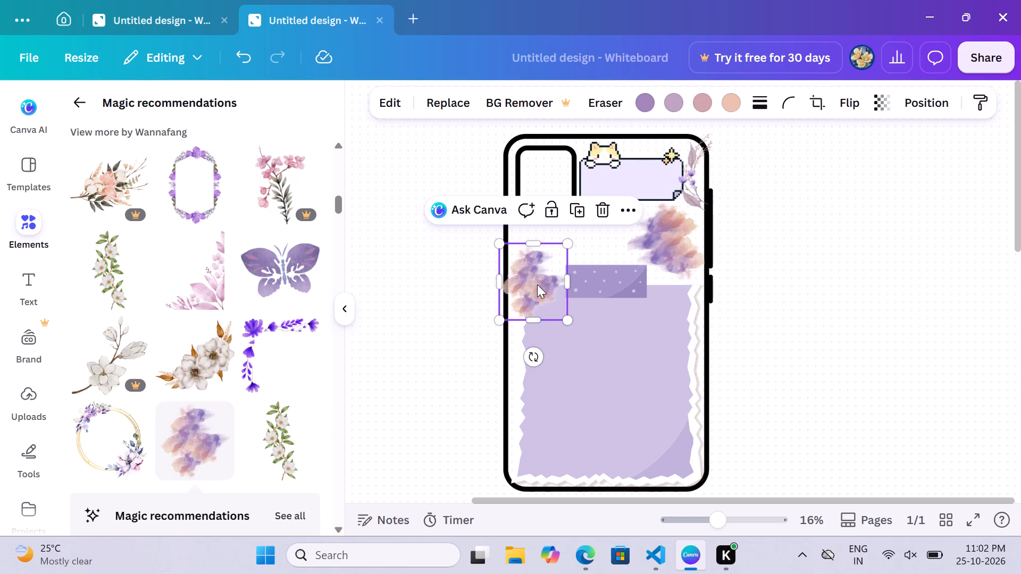
left_click_drag(537, 284, 626, 238)
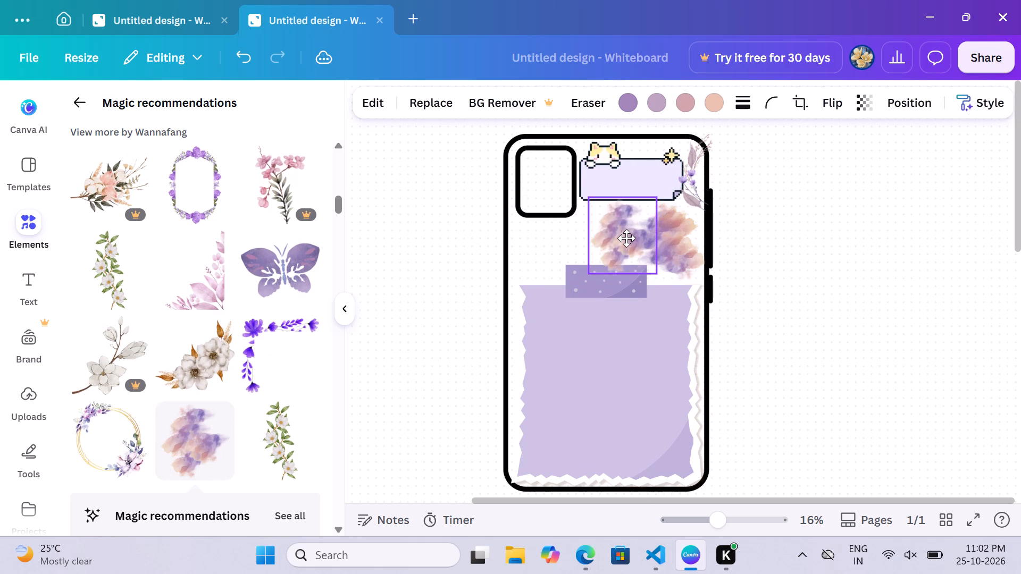
left_click_drag(626, 238, 629, 236)
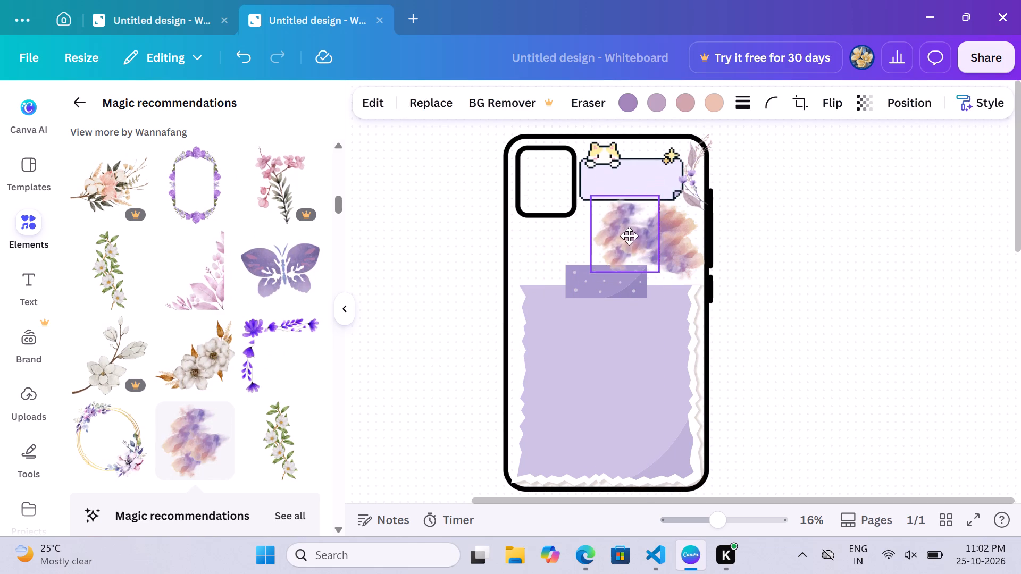
left_click_drag(629, 236, 629, 234)
left_click(862, 281)
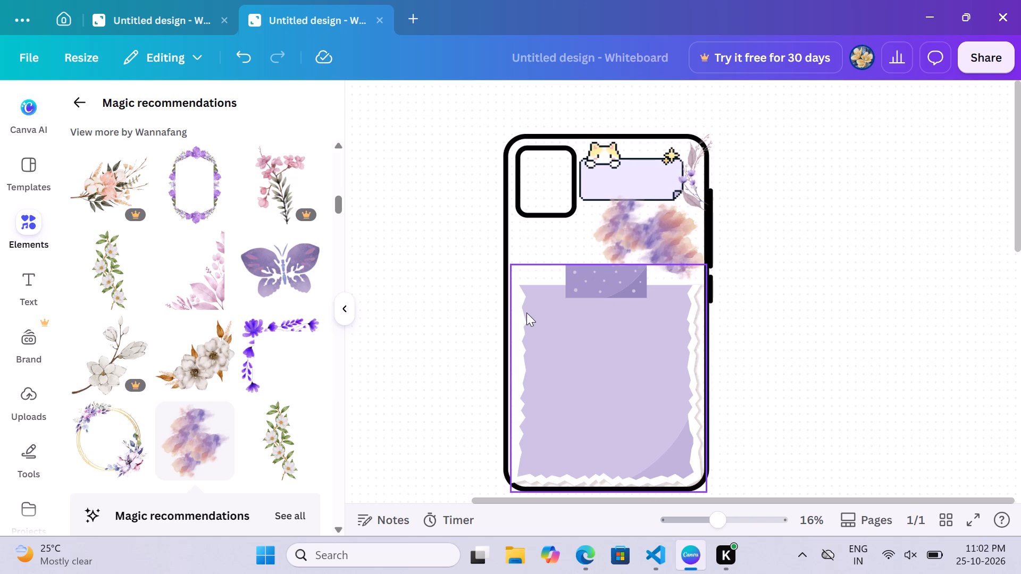
Add the purple rose bouquet from the recommendations at the phone outline's left edge, beside the purple tape.
scroll(207, 369, "up", 3)
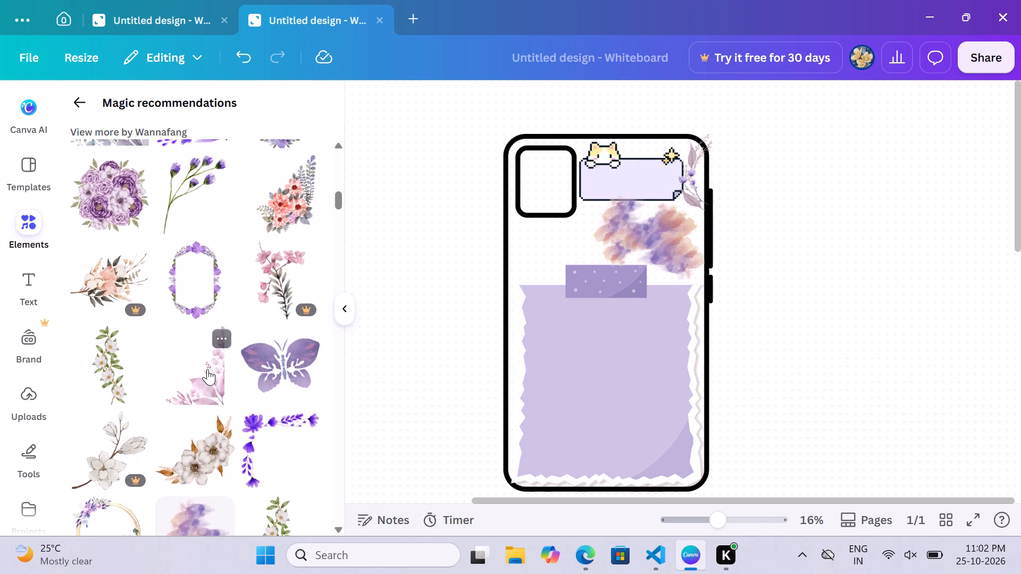
scroll(207, 369, "up", 2)
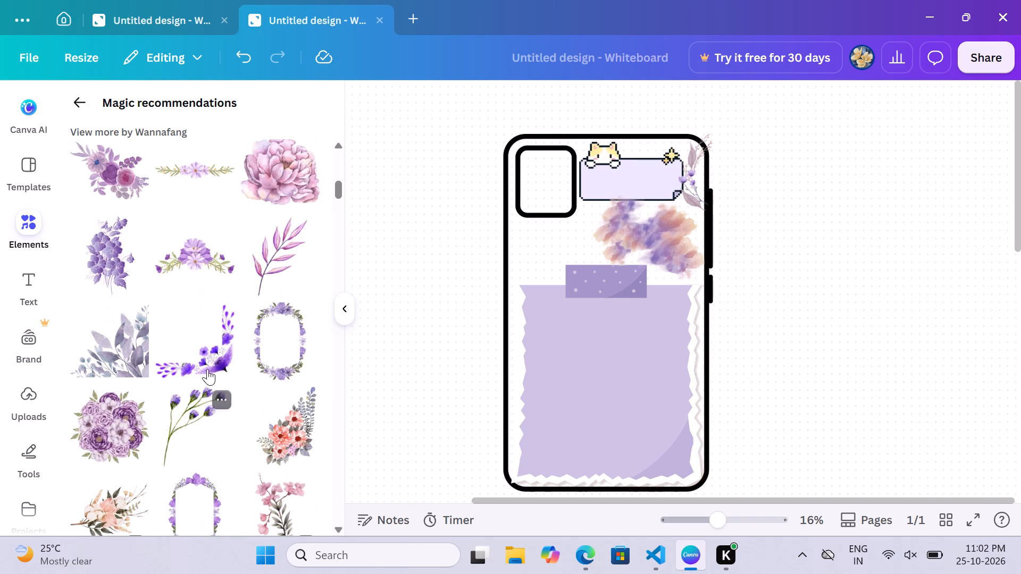
scroll(207, 369, "up", 1)
left_click_drag(121, 210, 554, 273)
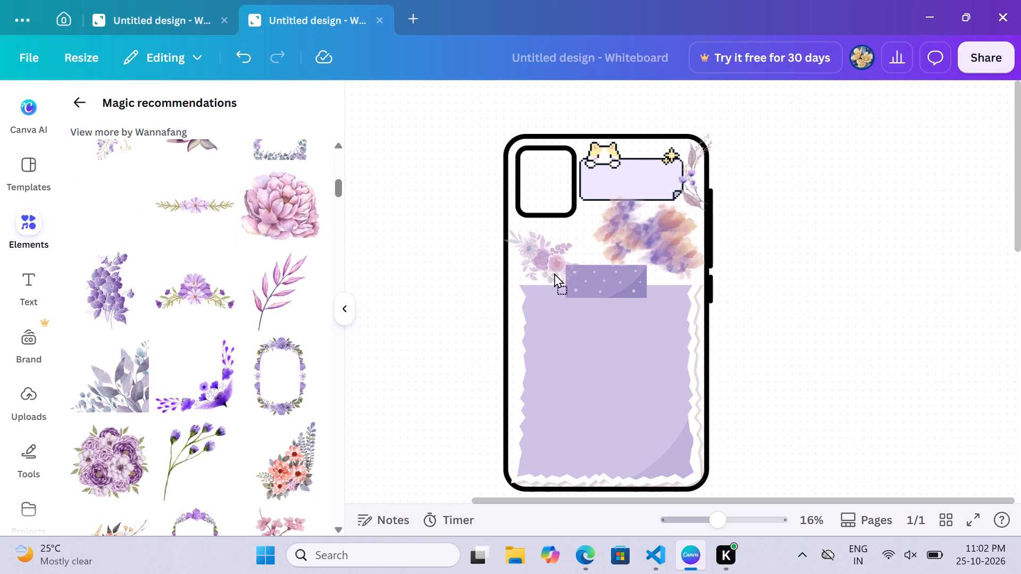
left_click_drag(554, 273, 545, 285)
left_click(427, 332)
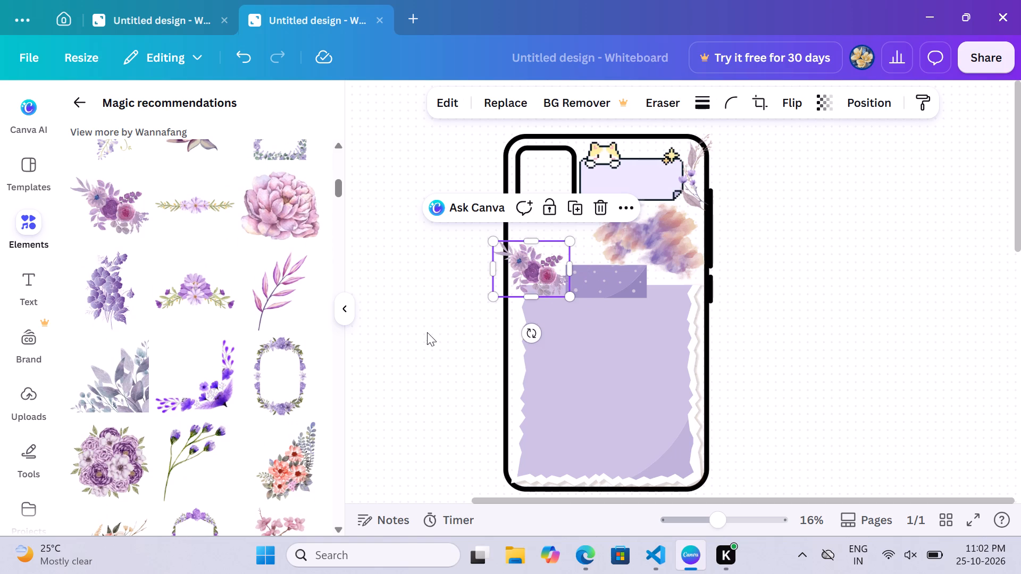
left_click(392, 299)
Move the purple rose bouquet out of the phone outline into the empty canvas on its left.
scroll(392, 299, "up", 1)
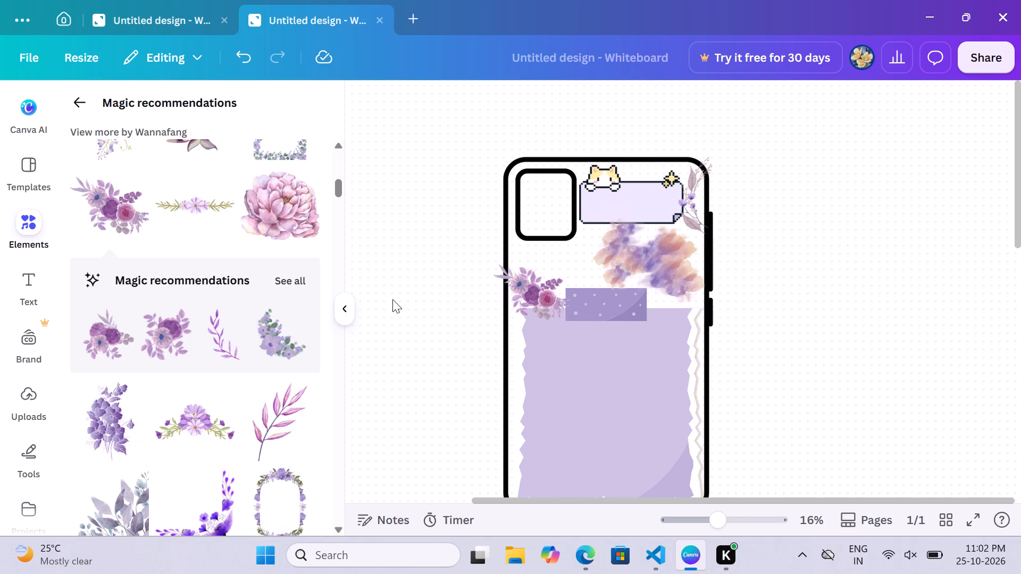
scroll(392, 299, "up", 1)
scroll(198, 312, "up", 3)
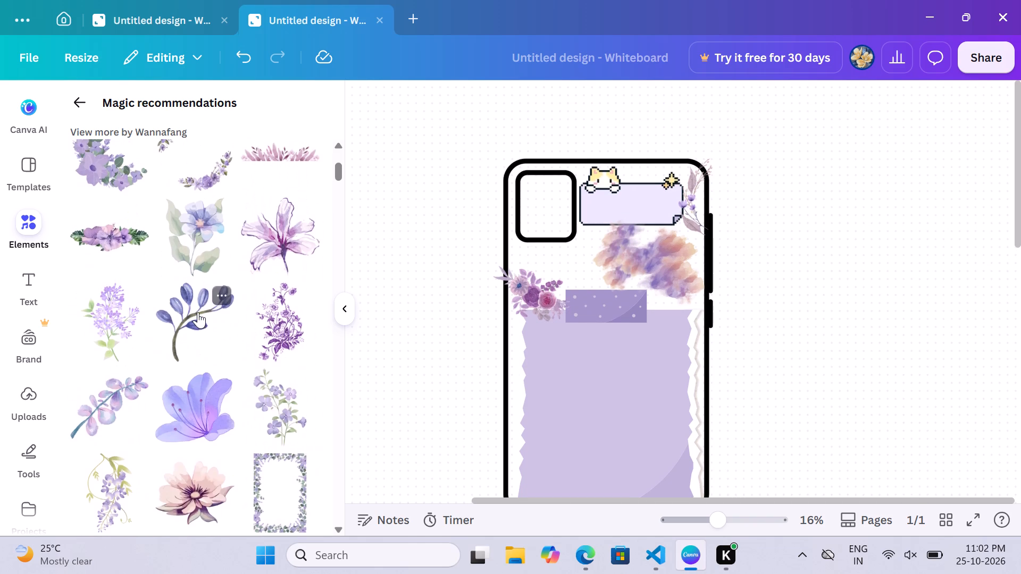
scroll(198, 312, "up", 2)
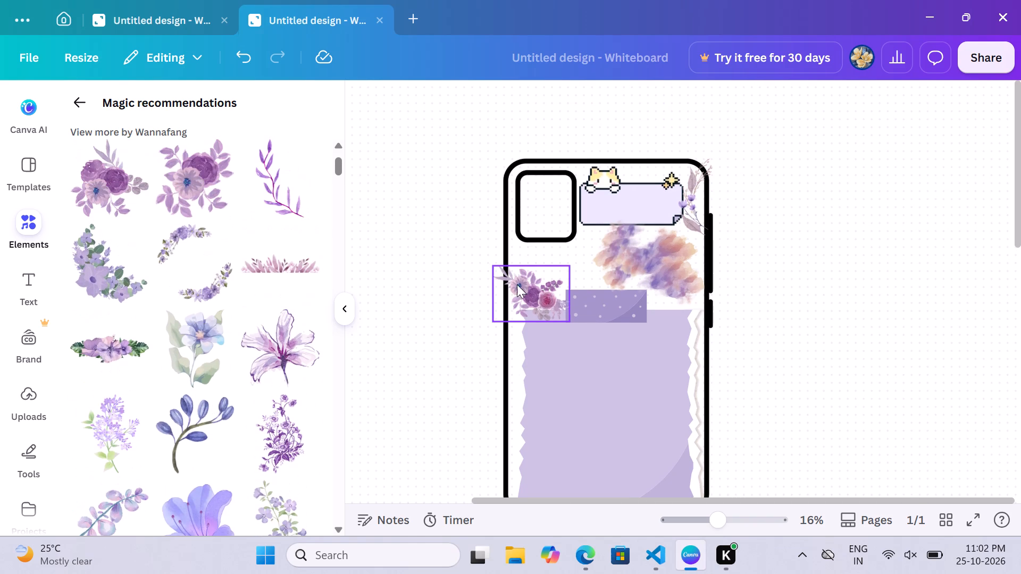
left_click_drag(535, 288, 342, 251)
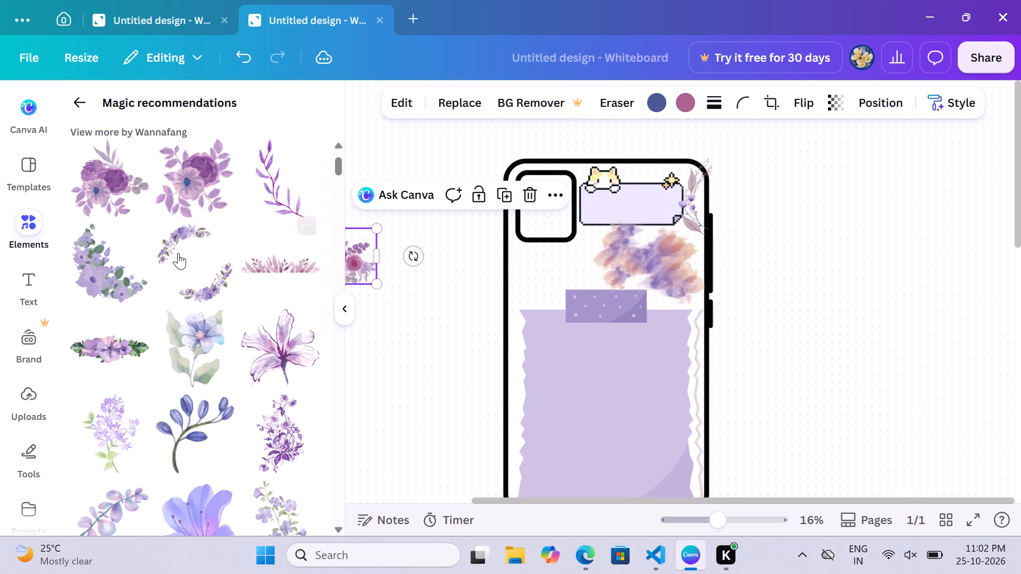
Add the lilac flower cluster with green leaves inside the phone outline's left edge, overlapping the end of the purple tape.
left_click_drag(113, 284, 582, 303)
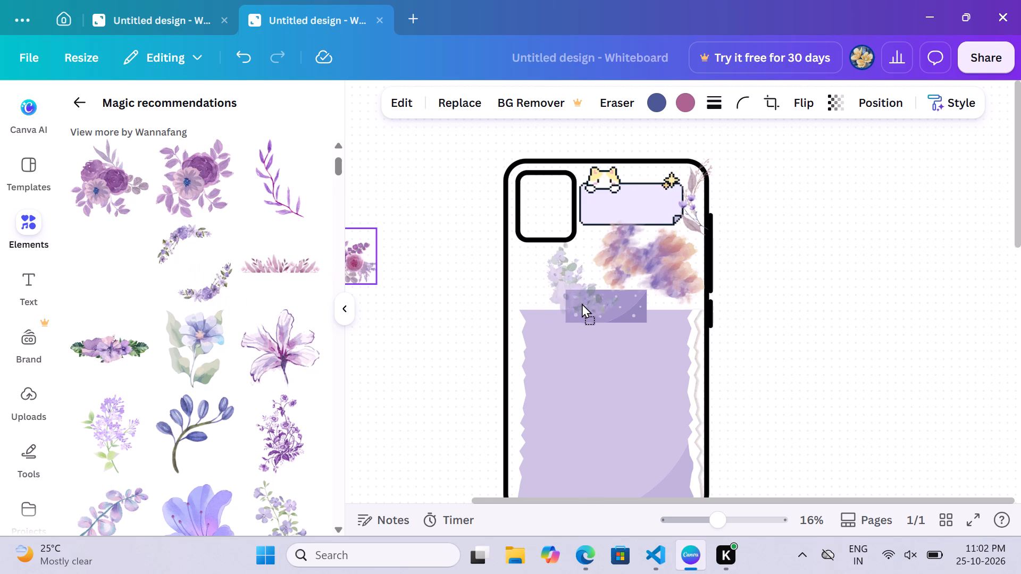
left_click_drag(582, 303, 546, 301)
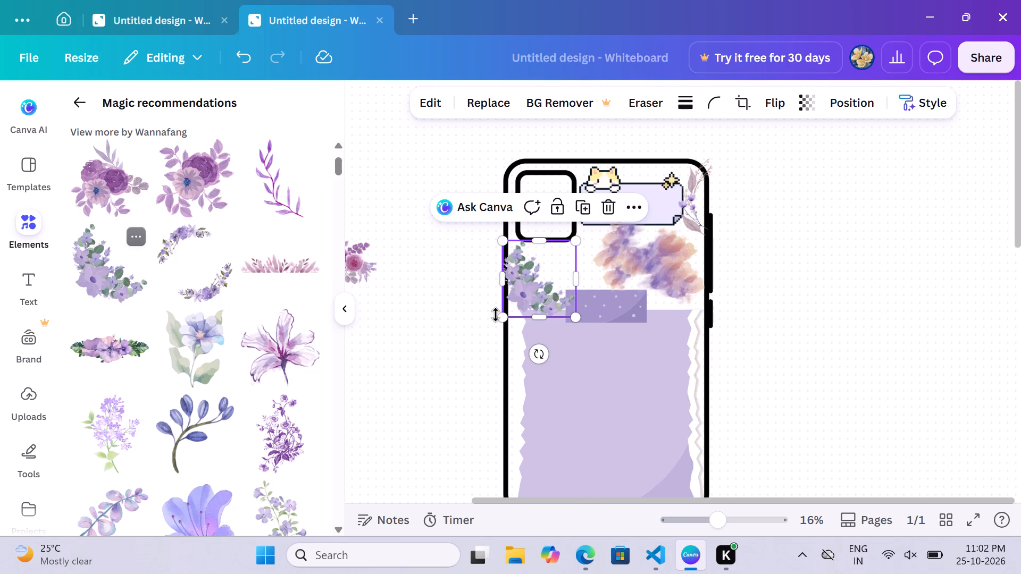
left_click(433, 306)
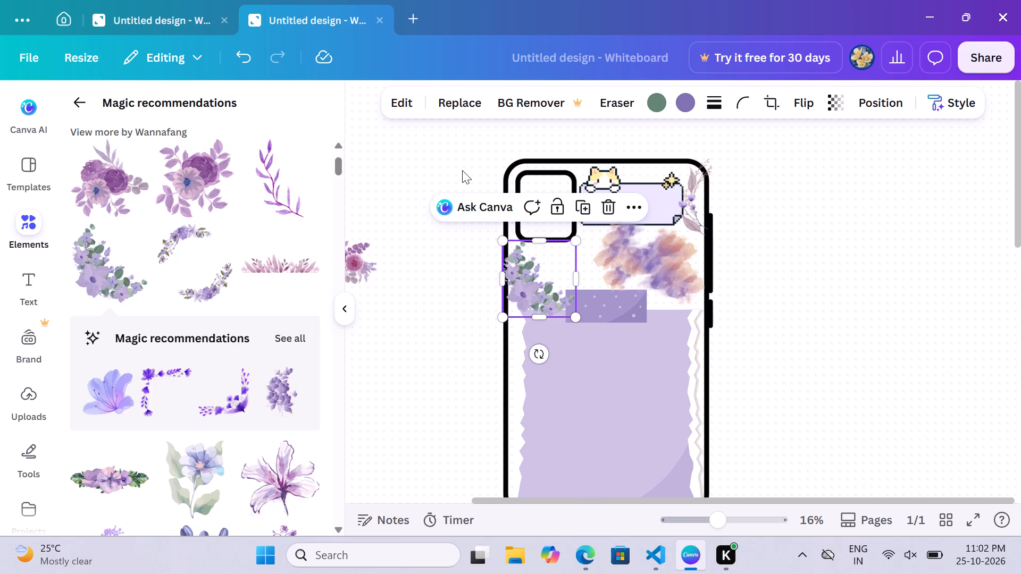
left_click(423, 176)
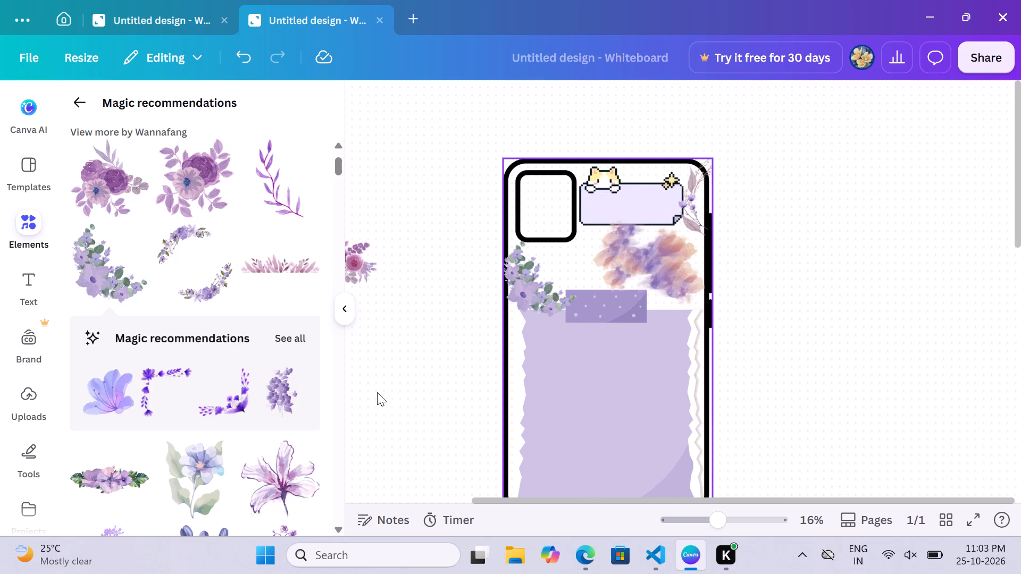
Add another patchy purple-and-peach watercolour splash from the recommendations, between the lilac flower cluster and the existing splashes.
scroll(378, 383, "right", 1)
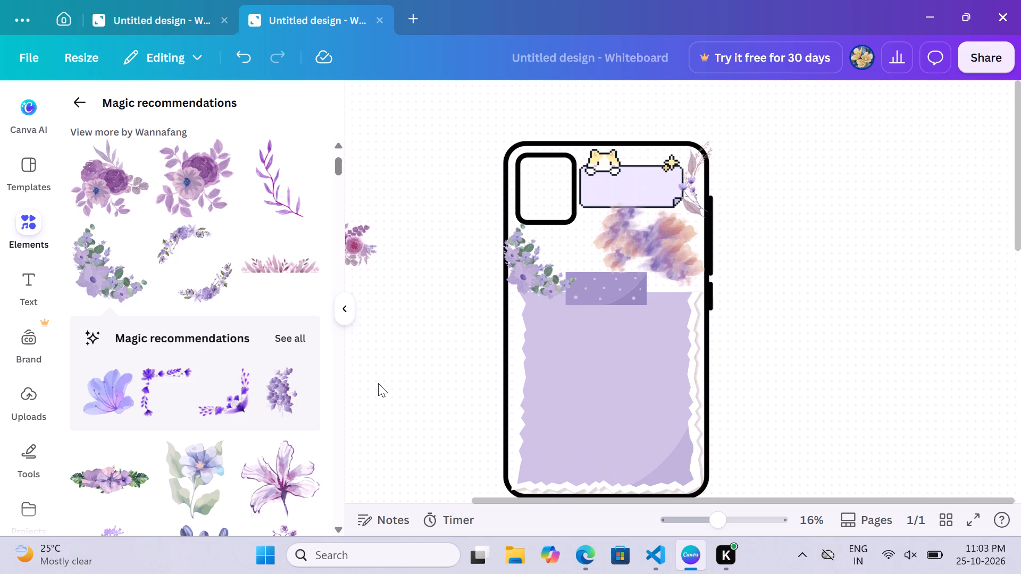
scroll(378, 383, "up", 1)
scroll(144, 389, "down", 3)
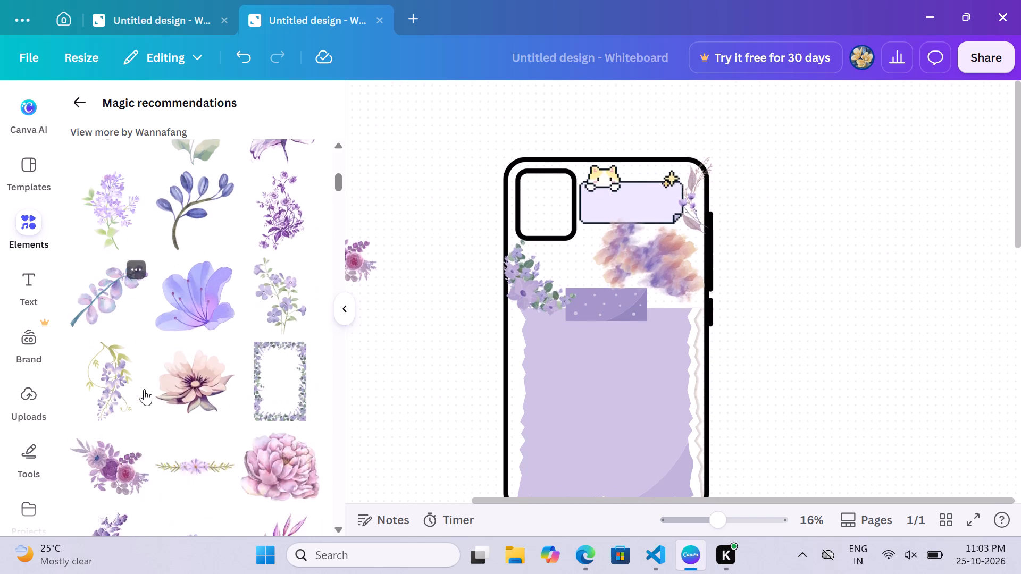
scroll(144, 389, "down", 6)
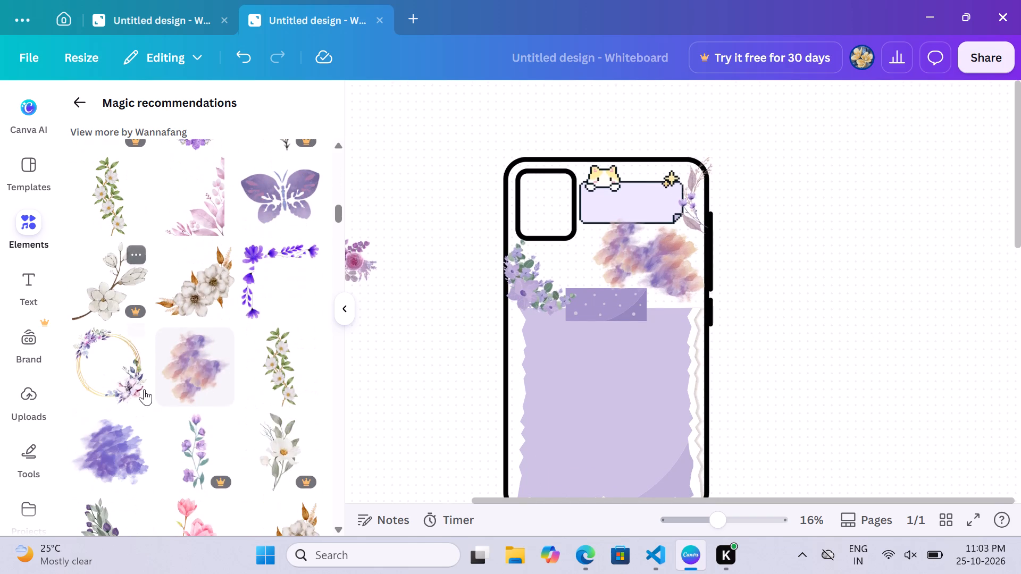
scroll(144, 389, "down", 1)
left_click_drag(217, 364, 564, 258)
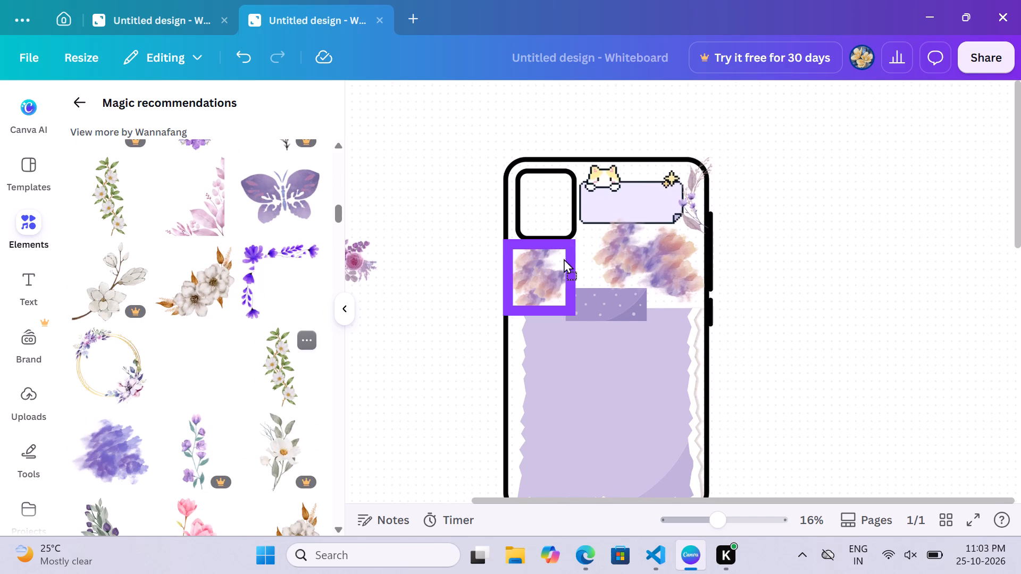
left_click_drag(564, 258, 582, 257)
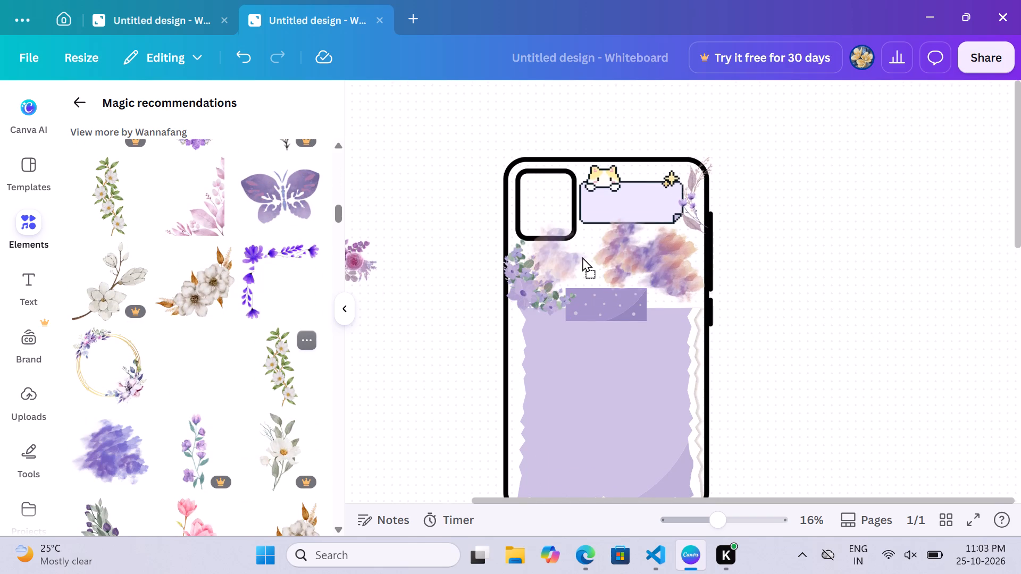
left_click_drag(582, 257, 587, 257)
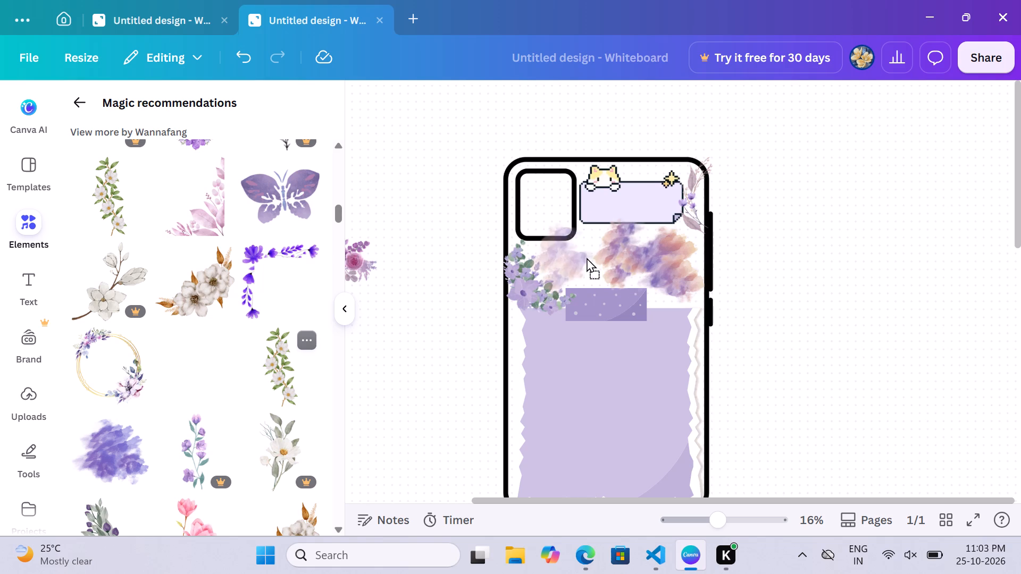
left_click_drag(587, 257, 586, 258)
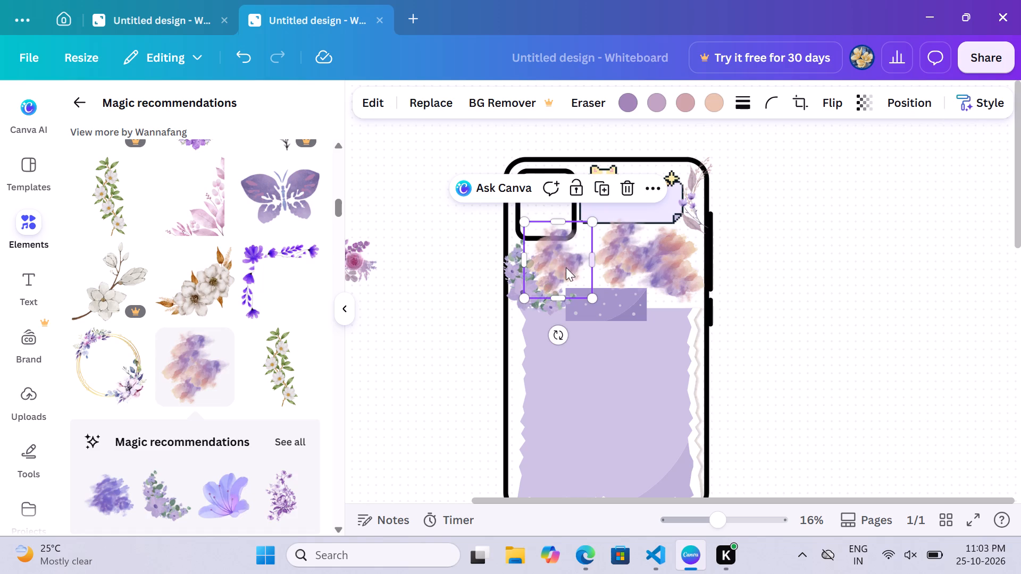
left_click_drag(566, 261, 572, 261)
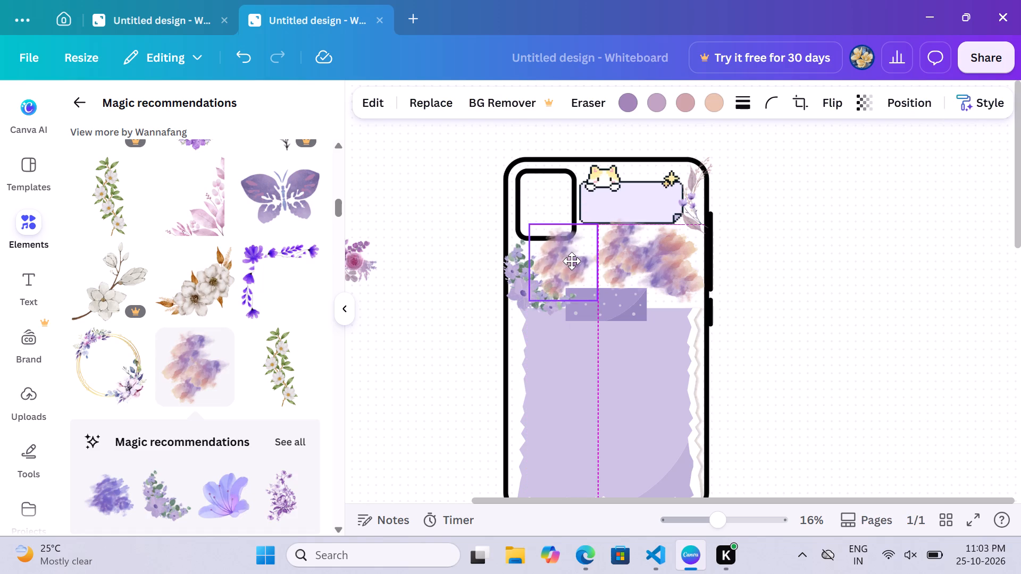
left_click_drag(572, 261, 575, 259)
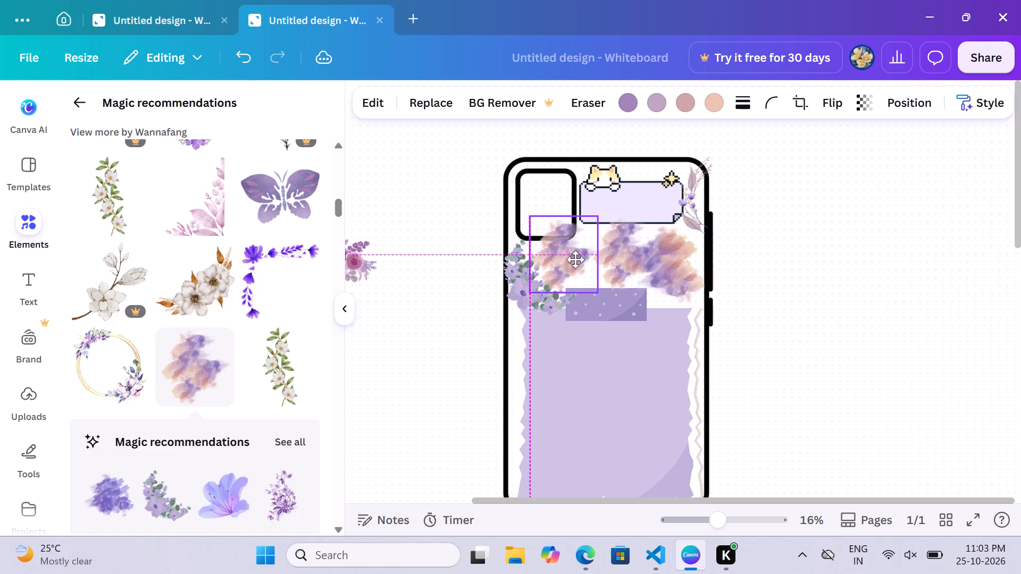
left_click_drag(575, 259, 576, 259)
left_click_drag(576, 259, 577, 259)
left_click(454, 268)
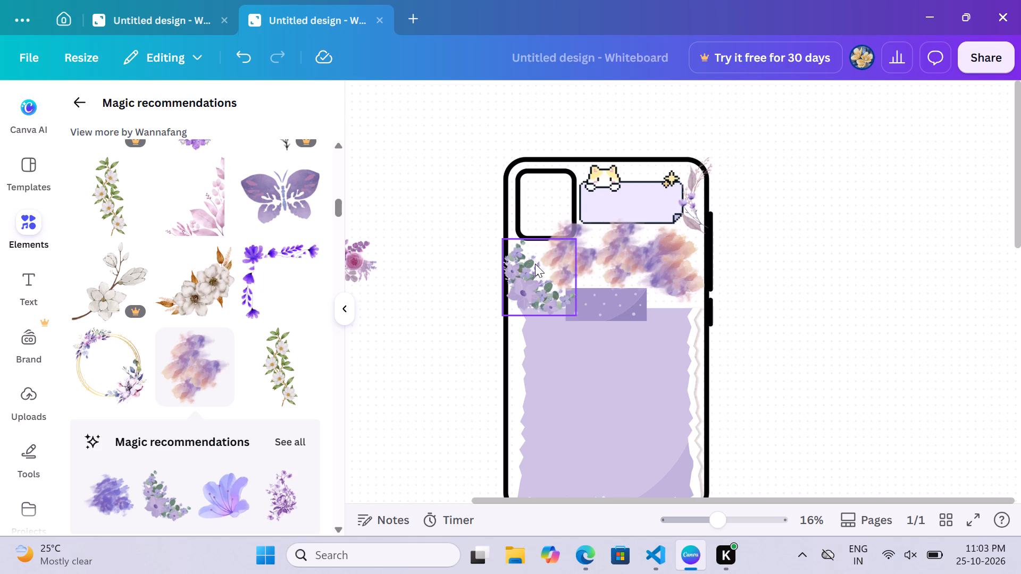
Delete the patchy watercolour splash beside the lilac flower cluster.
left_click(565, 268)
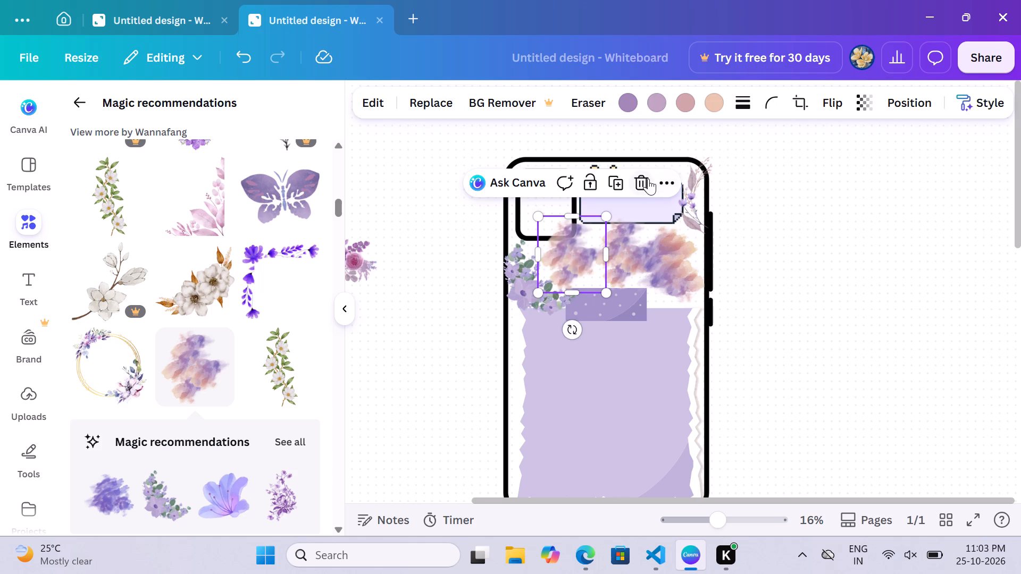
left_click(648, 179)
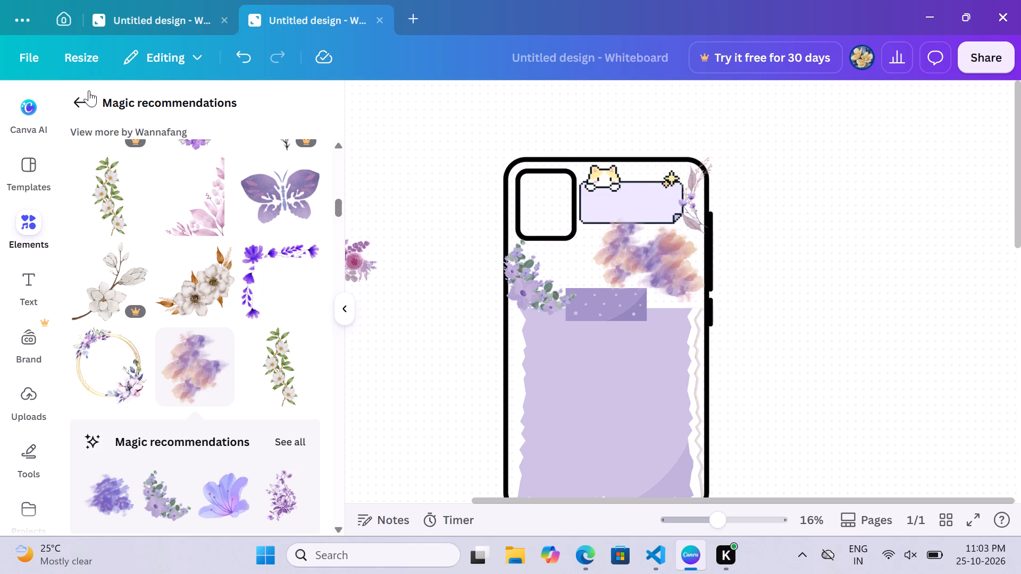
Search the graphics for "lavender theme sticky note" and browse the results for another note to use.
left_click(87, 114)
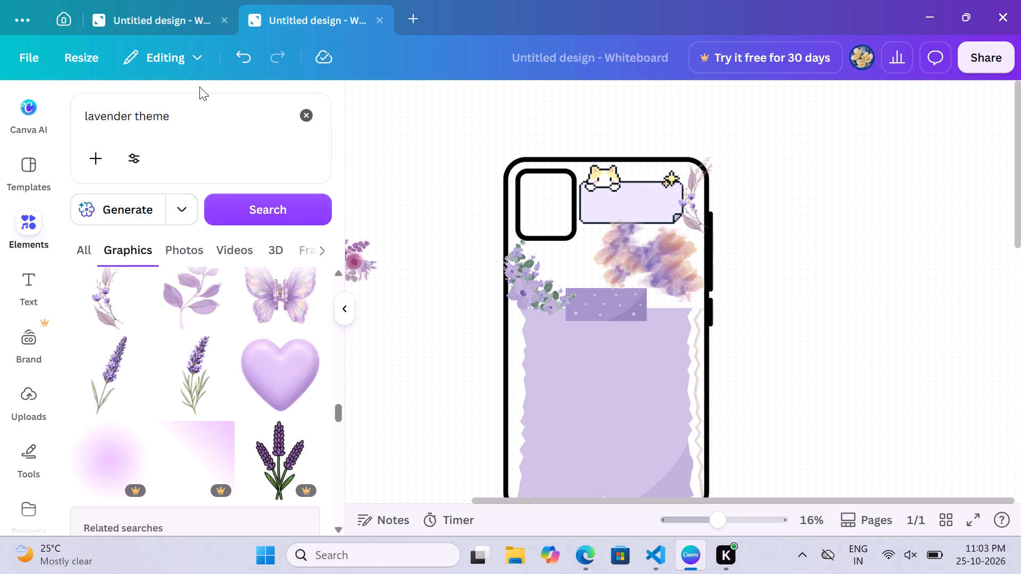
left_click(186, 123)
type("sticky note")
key("Return")
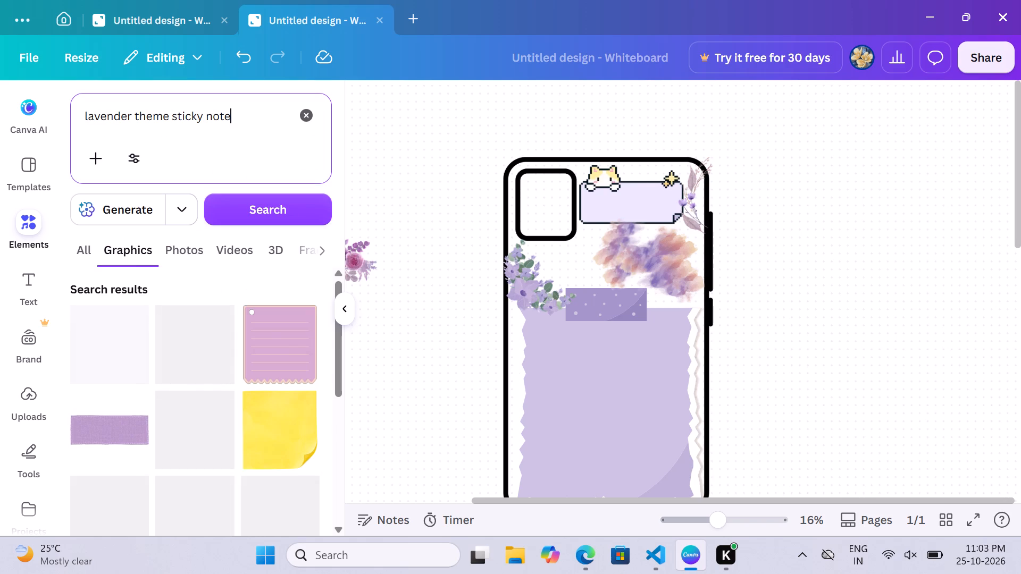
scroll(182, 389, "down", 3)
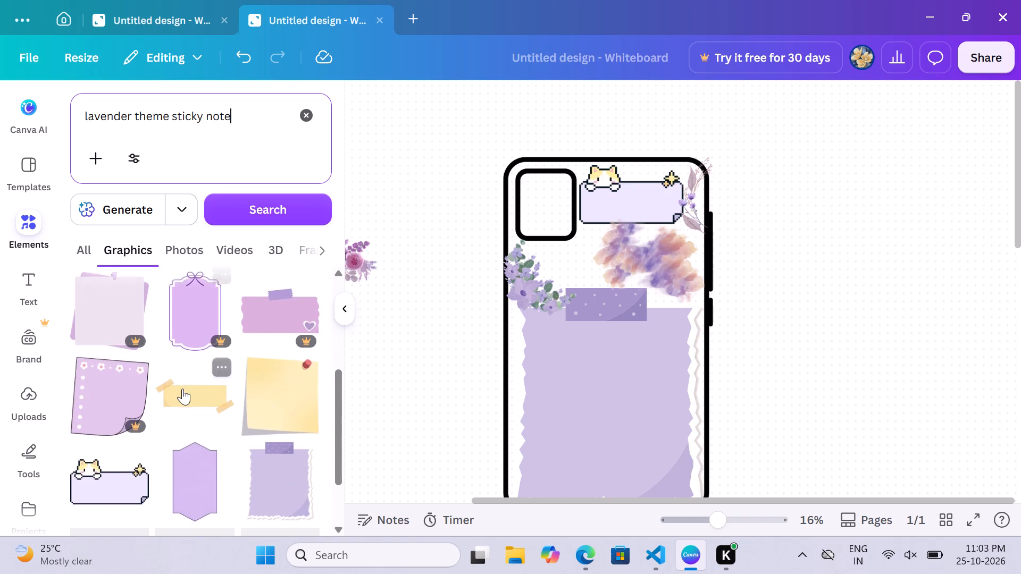
scroll(182, 389, "down", 2)
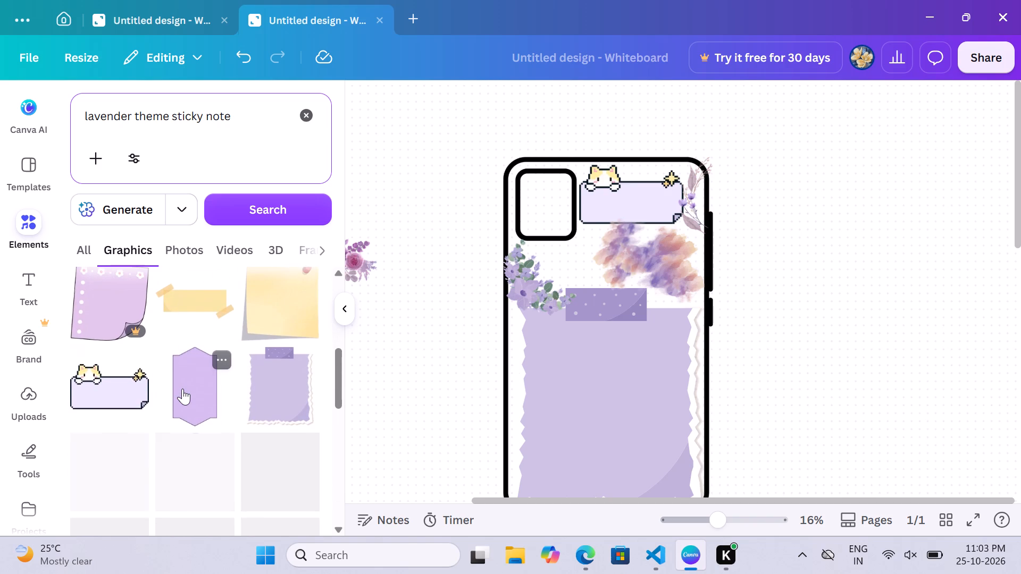
scroll(182, 389, "down", 3)
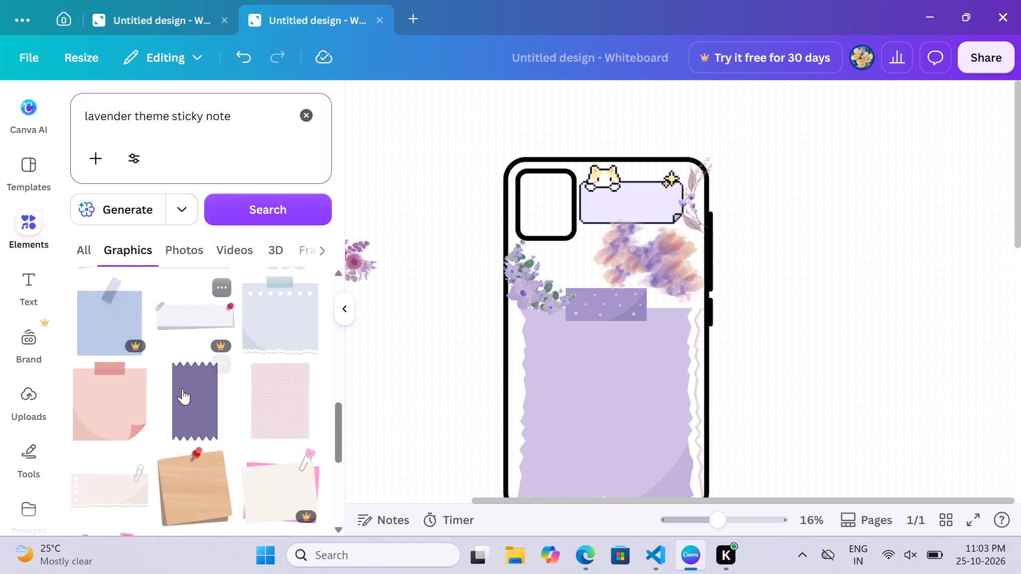
scroll(182, 389, "down", 3)
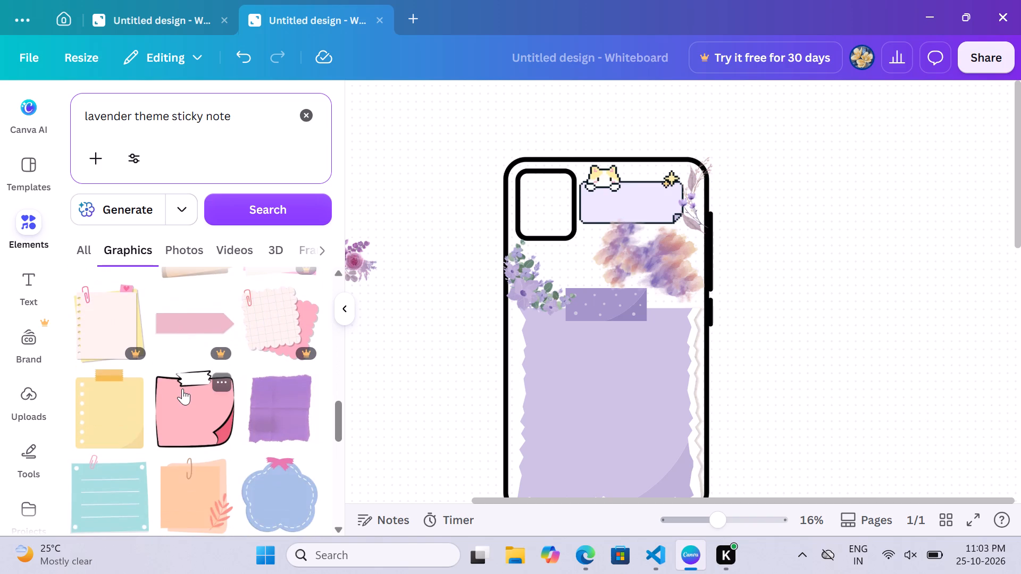
scroll(182, 389, "down", 3)
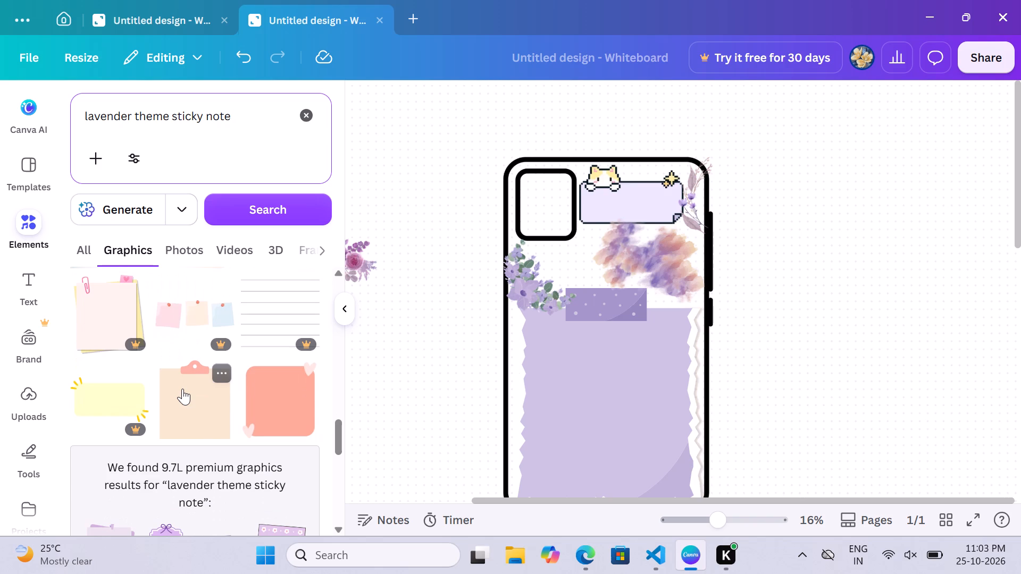
scroll(182, 389, "down", 6)
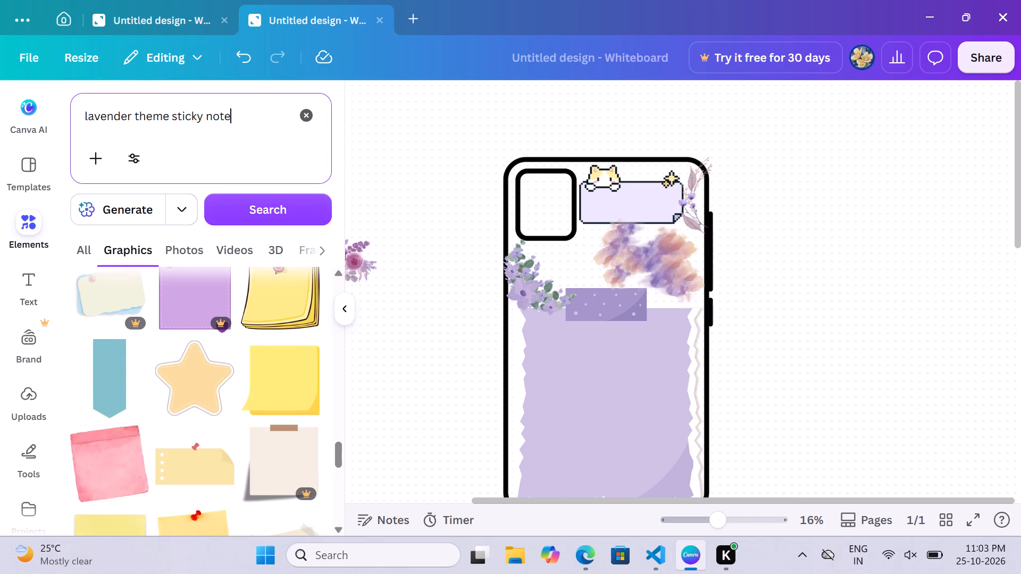
scroll(242, 131, "down", 1)
Replace the graphics search with "cute vintage element".
left_click(254, 114)
key("BackSpace")
key("BackSpace")
key("BackSpace")
key("BackSpace")
key("BackSpace")
key("BackSpace")
key("BackSpace")
key("BackSpace")
key("BackSpace")
key("BackSpace")
key("BackSpace")
key("BackSpace")
key("BackSpace")
key("BackSpace")
key("BackSpace")
key("BackSpace")
key("BackSpace")
key("BackSpace")
key("BackSpace")
key("BackSpace")
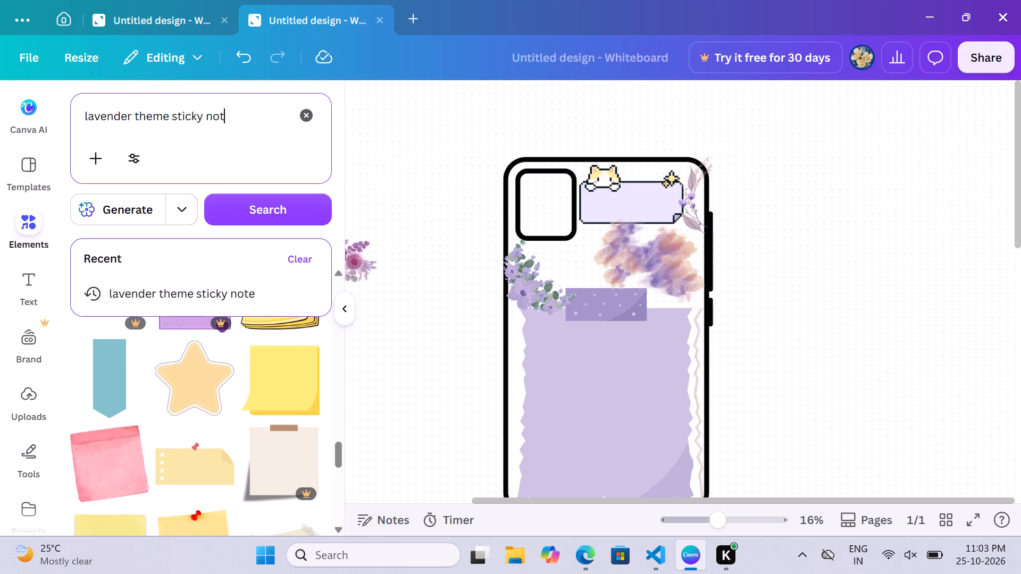
key("BackSpace")
key("BackSpace")
key("BackSpace")
key("BackSpace")
key("BackSpace")
key("BackSpace")
key("BackSpace")
key("BackSpace")
key("BackSpace")
key("BackSpace")
type("cute")
key("space")
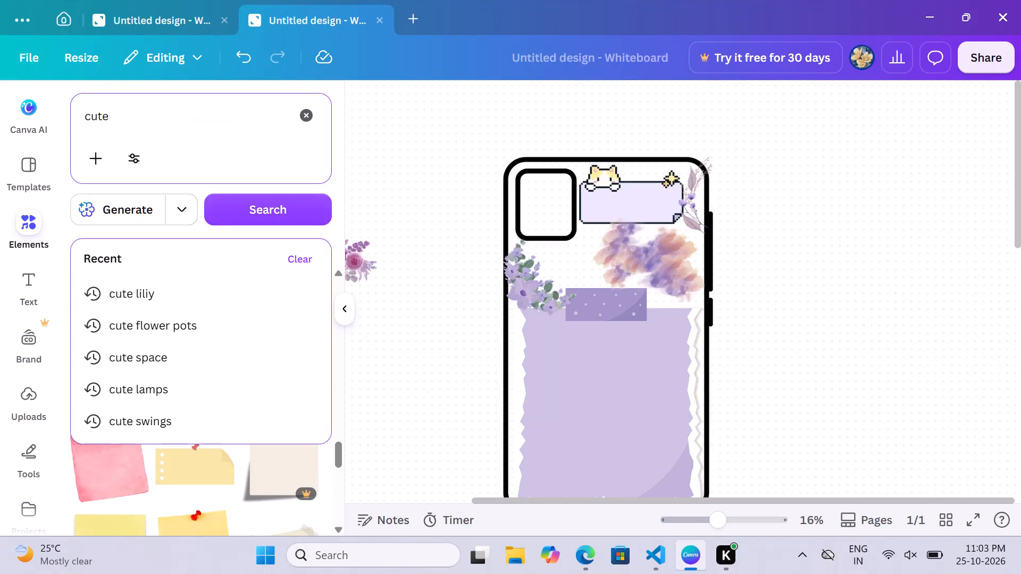
type("vintage")
key("space")
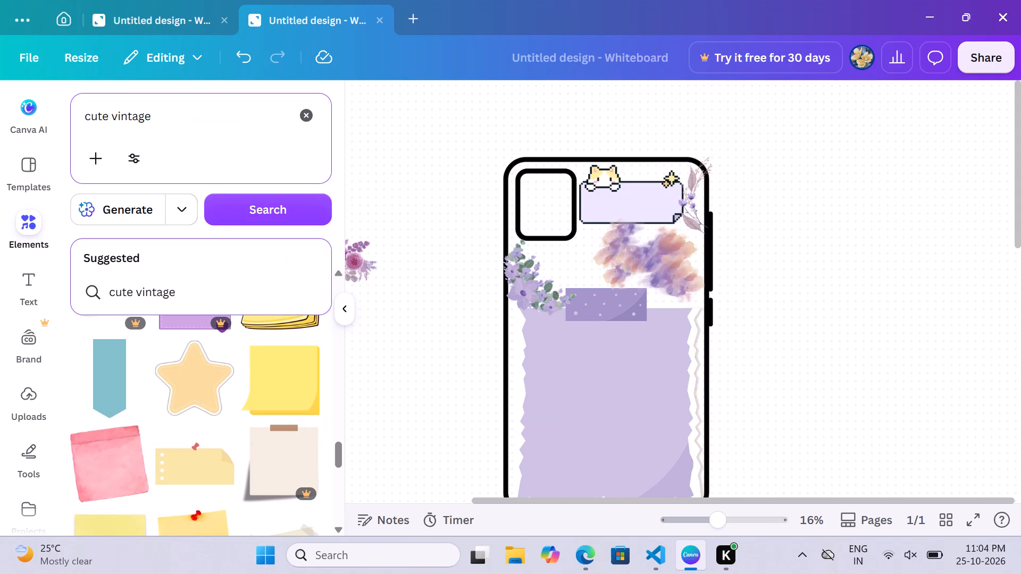
type("element")
key("Return")
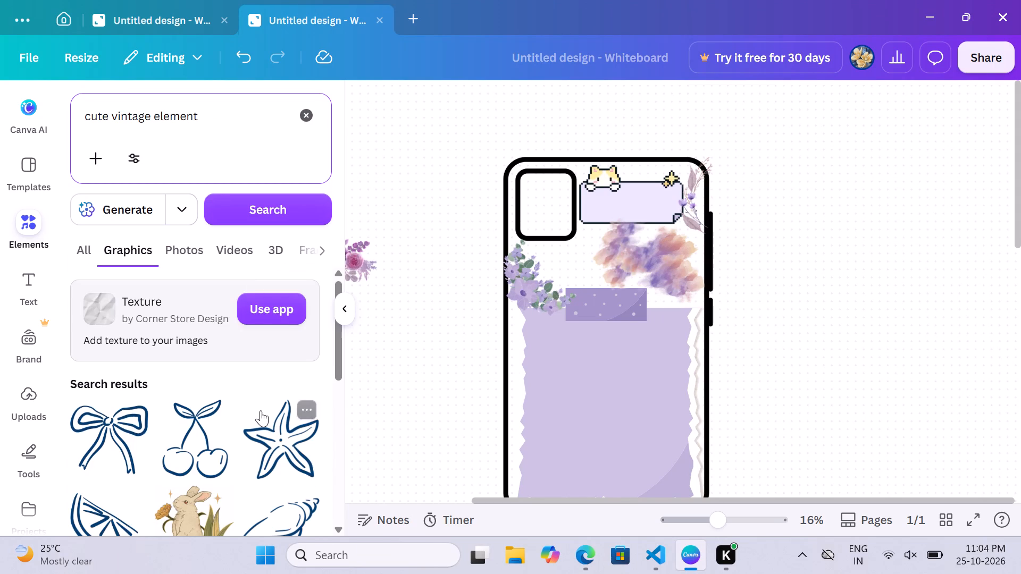
Add the brown watercolour leaf branch from the search results onto the upper-right part of the large purple note.
scroll(261, 410, "down", 4)
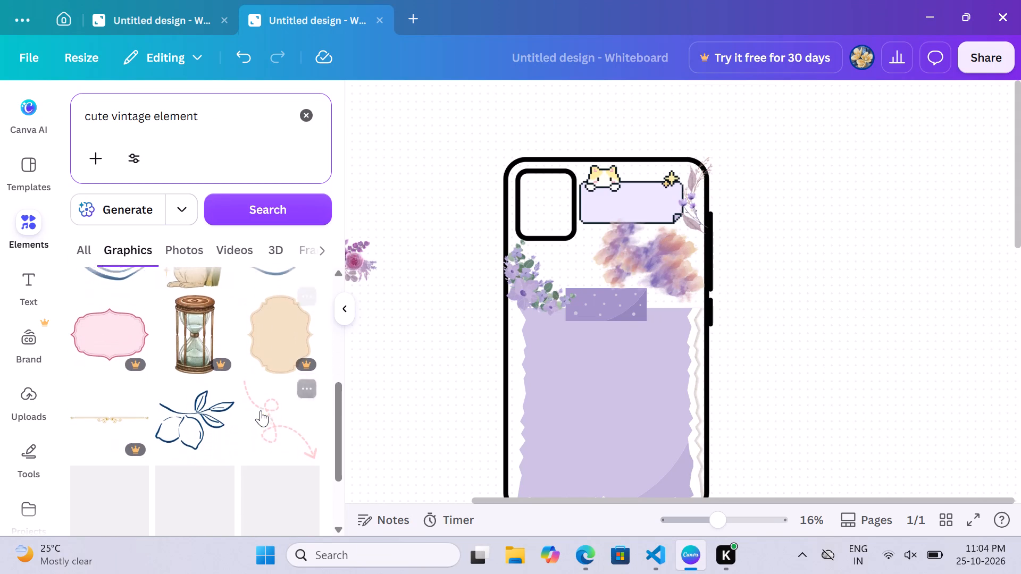
scroll(261, 410, "down", 1)
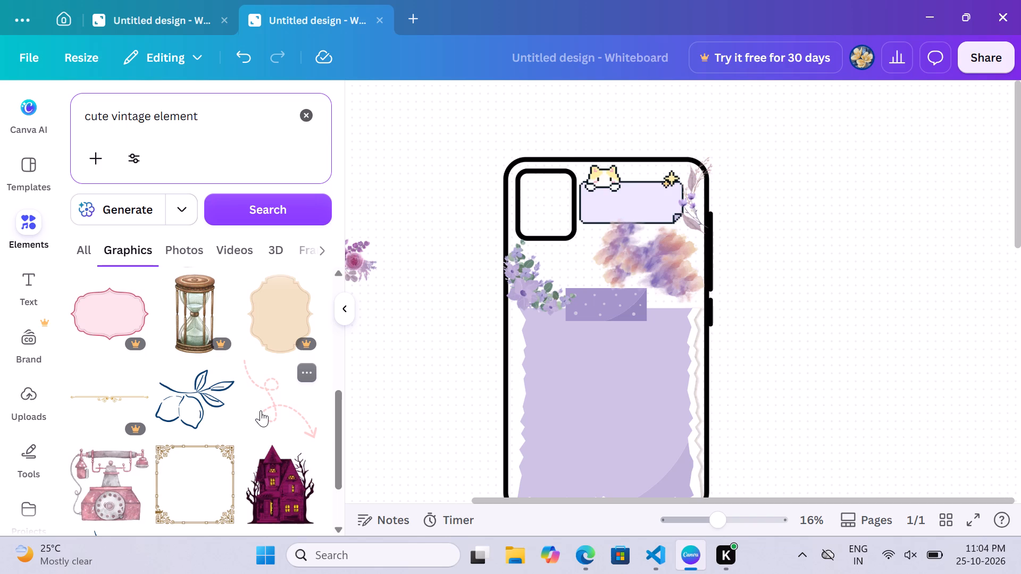
scroll(261, 410, "down", 3)
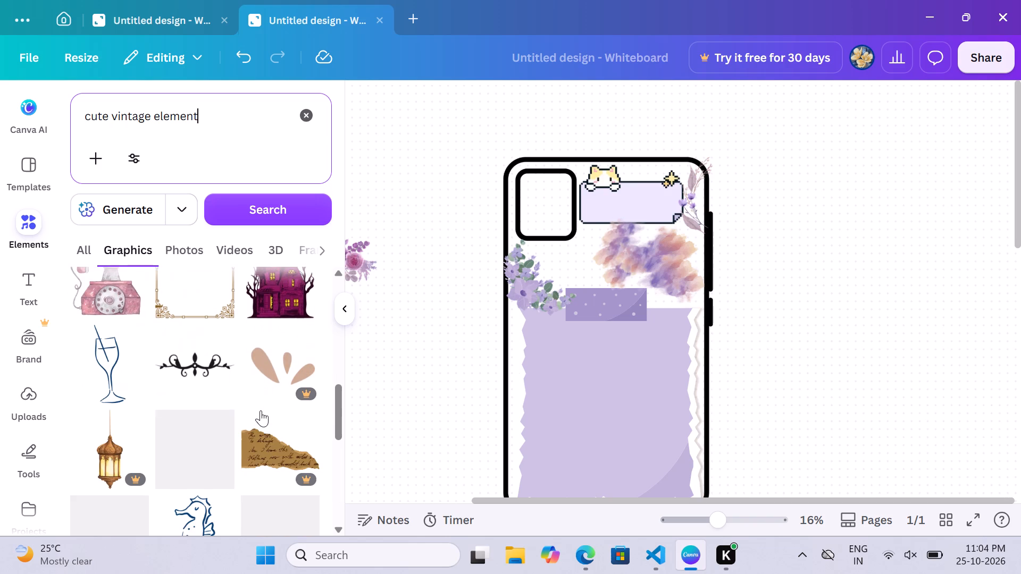
scroll(261, 410, "down", 2)
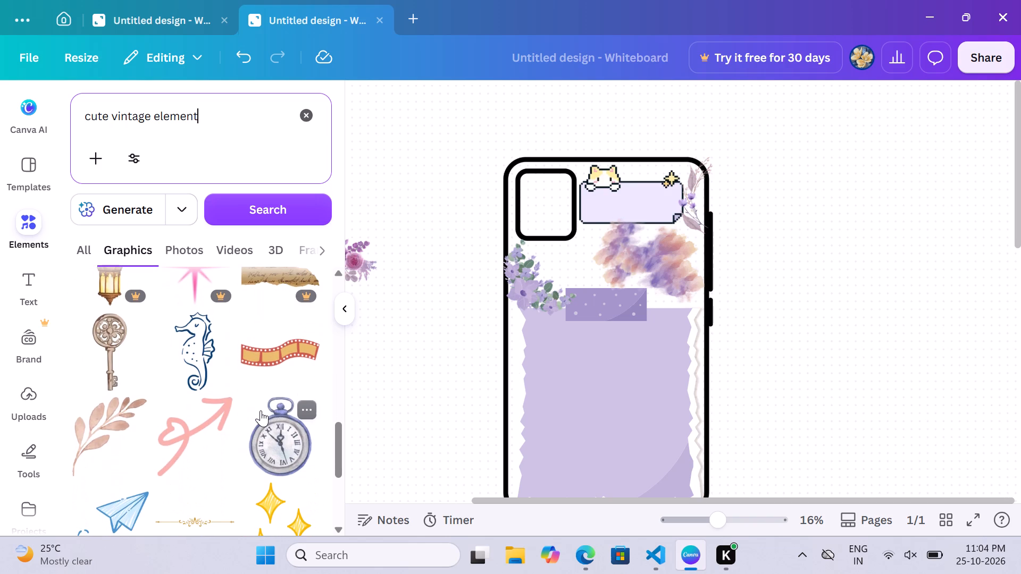
left_click_drag(95, 442, 518, 385)
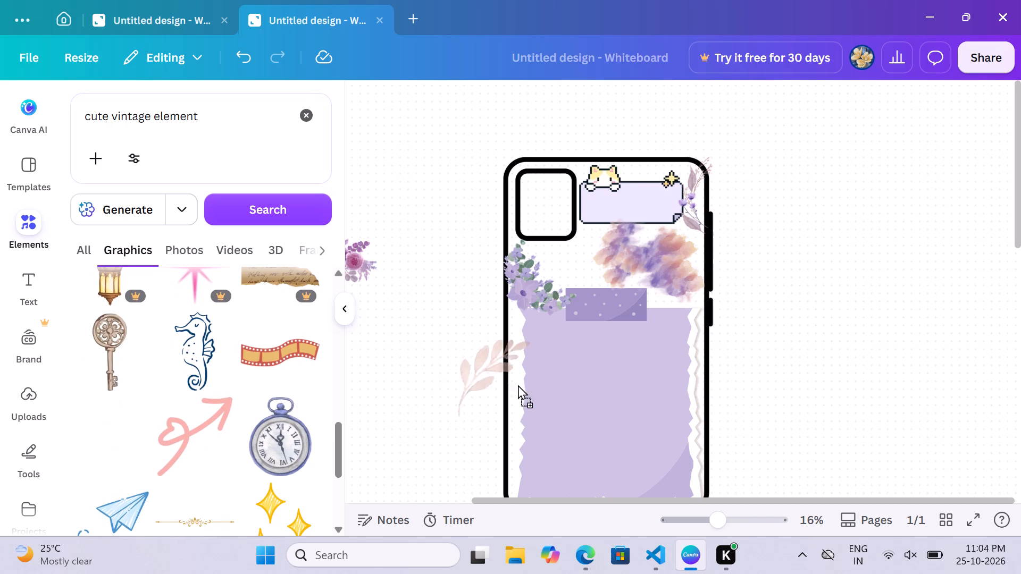
left_click_drag(518, 385, 649, 360)
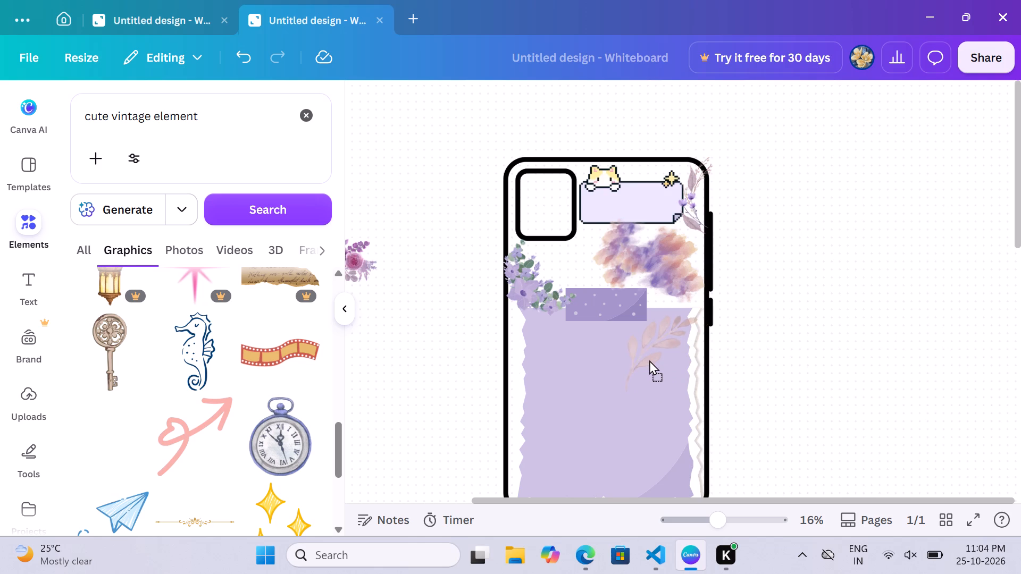
left_click_drag(649, 360, 639, 360)
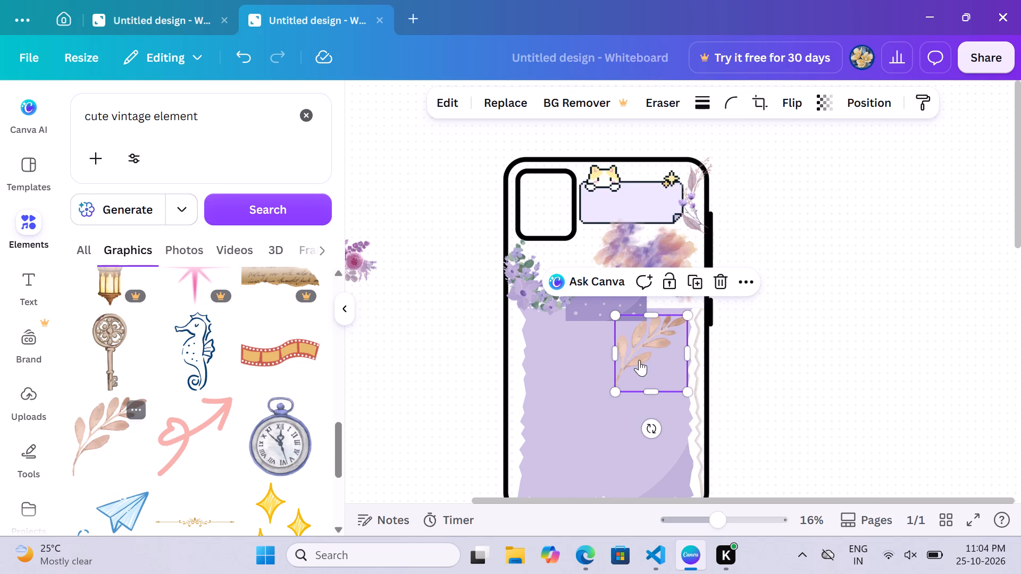
left_click(813, 359)
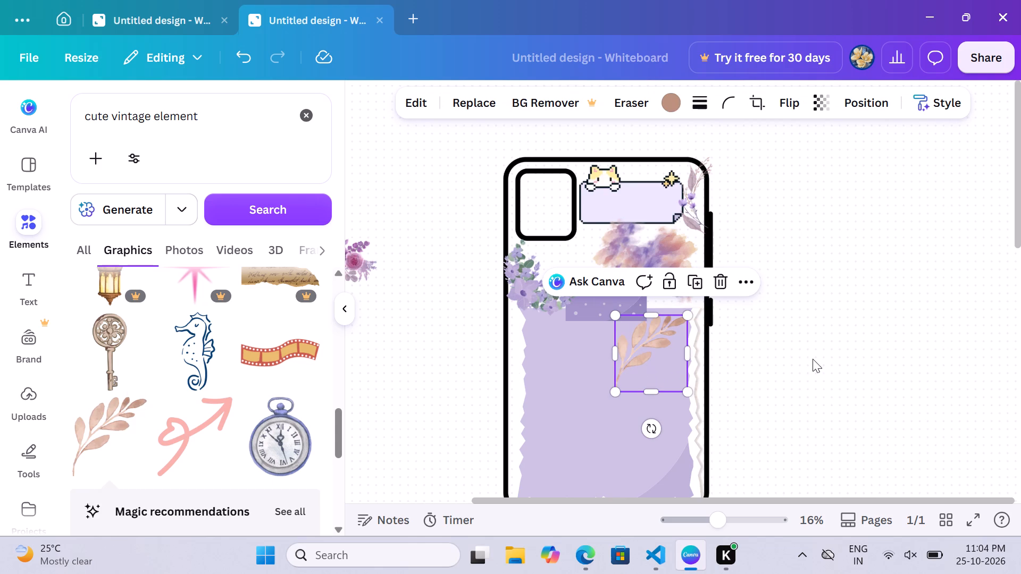
left_click(795, 333)
scroll(795, 333, "down", 2)
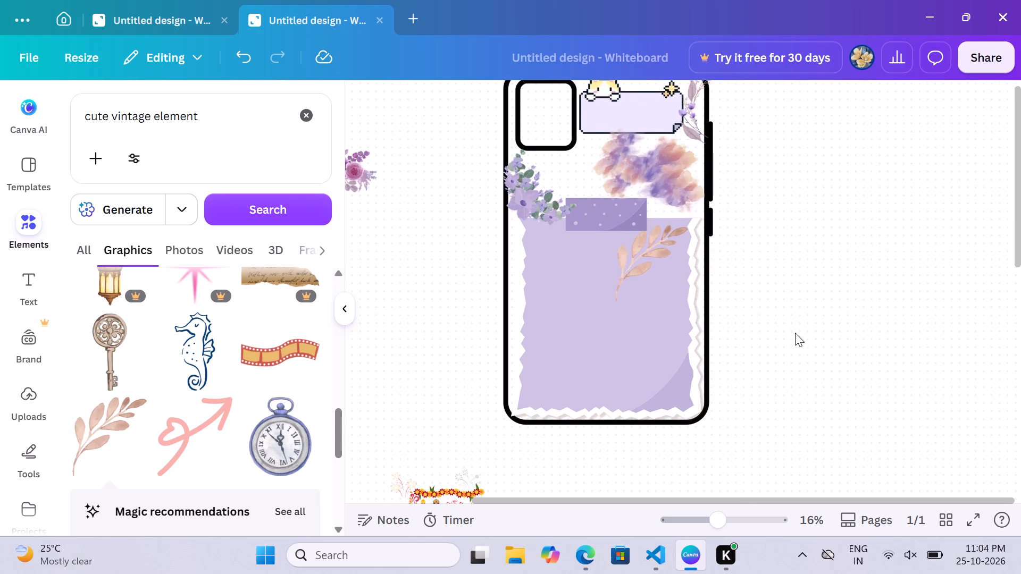
Remove the brown watercolour leaf branch from the large purple note.
left_click_drag(656, 258, 598, 332)
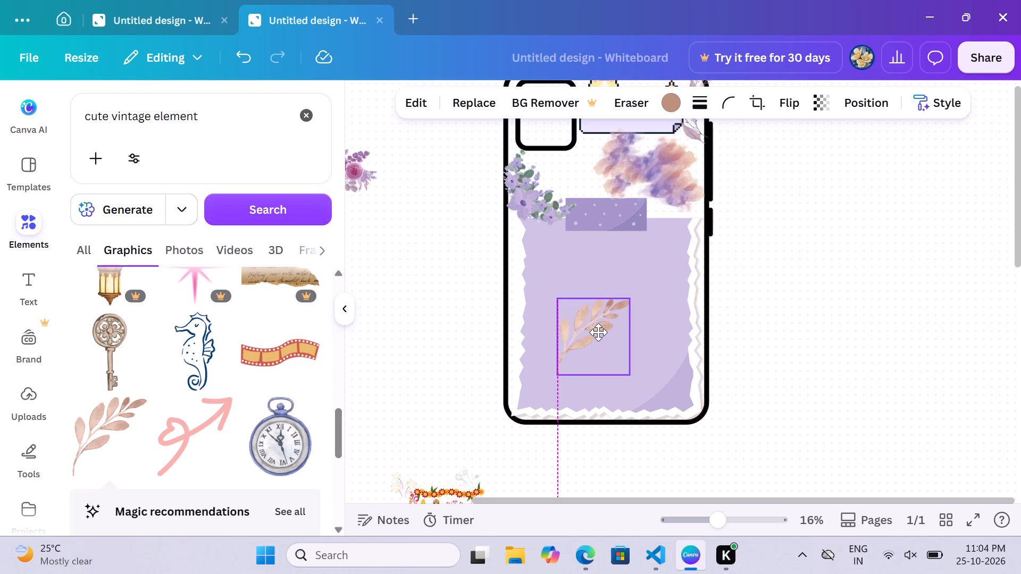
left_click_drag(598, 332, 186, 418)
Browse further through the "cute vintage element" graphics for another decoration that suits the phone cover.
scroll(186, 418, "down", 2)
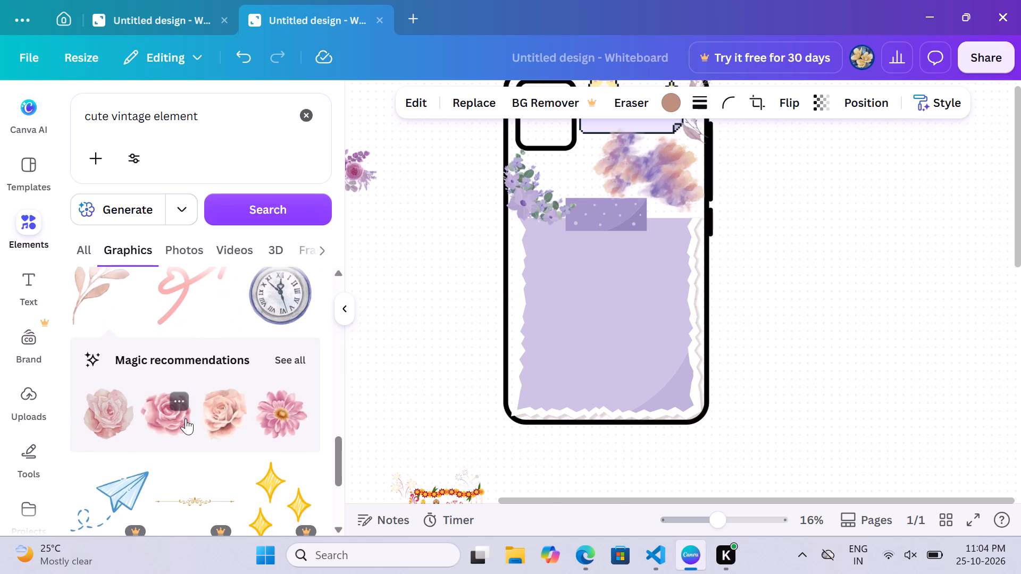
scroll(186, 418, "down", 3)
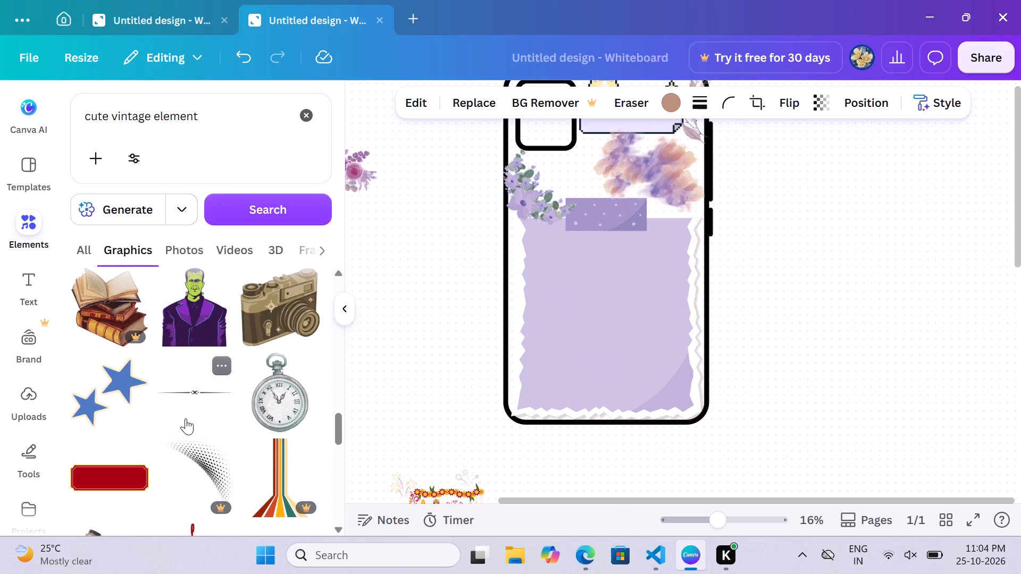
scroll(186, 418, "down", 1)
scroll(186, 418, "up", 1)
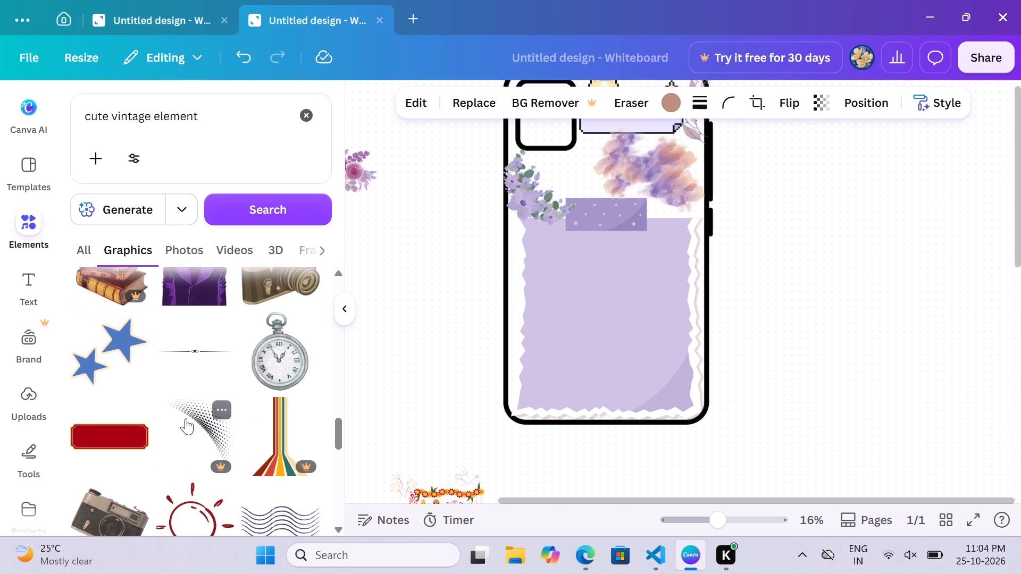
scroll(186, 418, "up", 1)
scroll(457, 294, "up", 1)
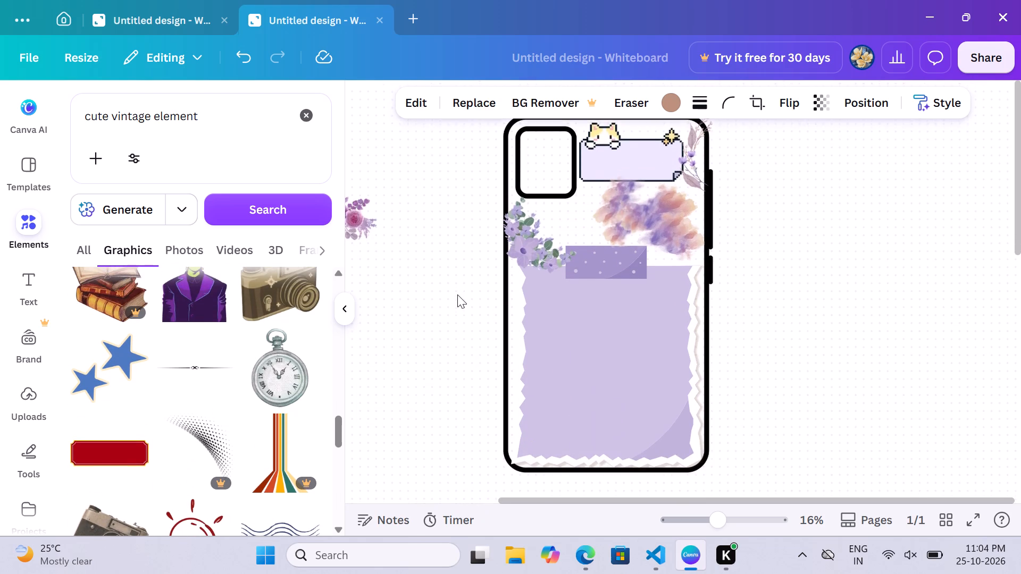
scroll(457, 294, "up", 2)
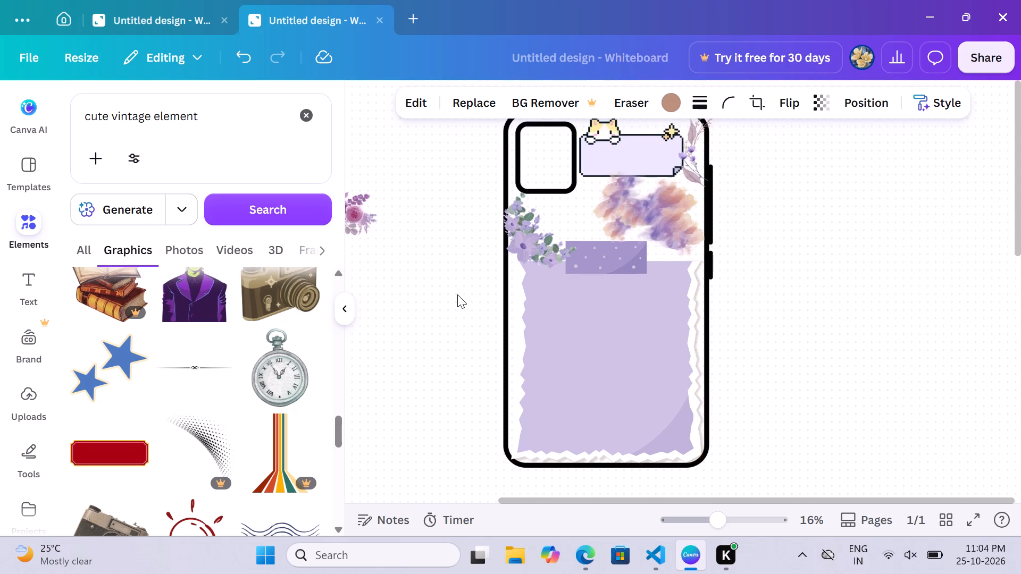
Add the small paper plane with a looping dashed trail beside the purple tape, just below the watercolour splash.
scroll(345, 324, "down", 2)
scroll(233, 397, "down", 2)
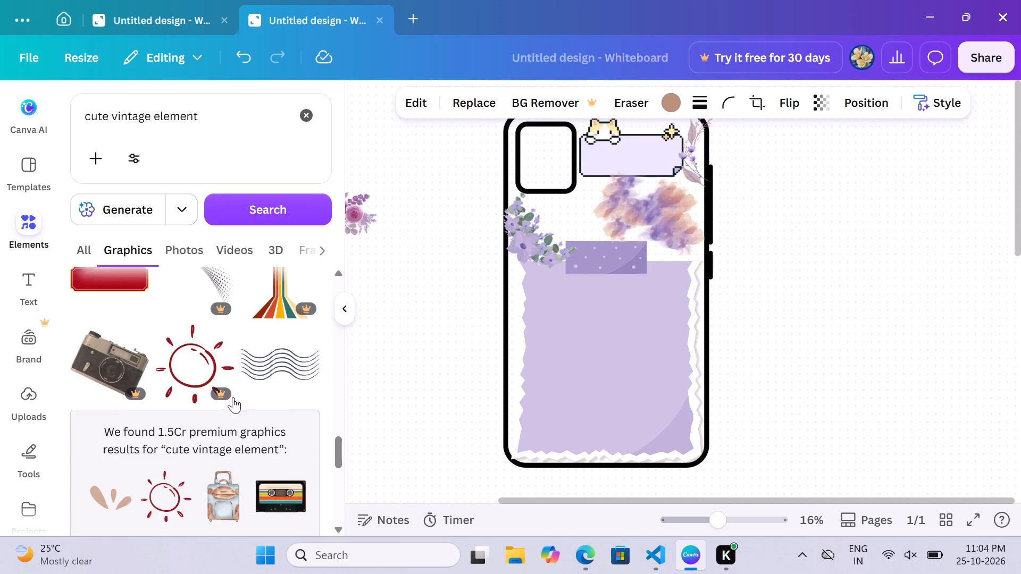
scroll(233, 397, "down", 3)
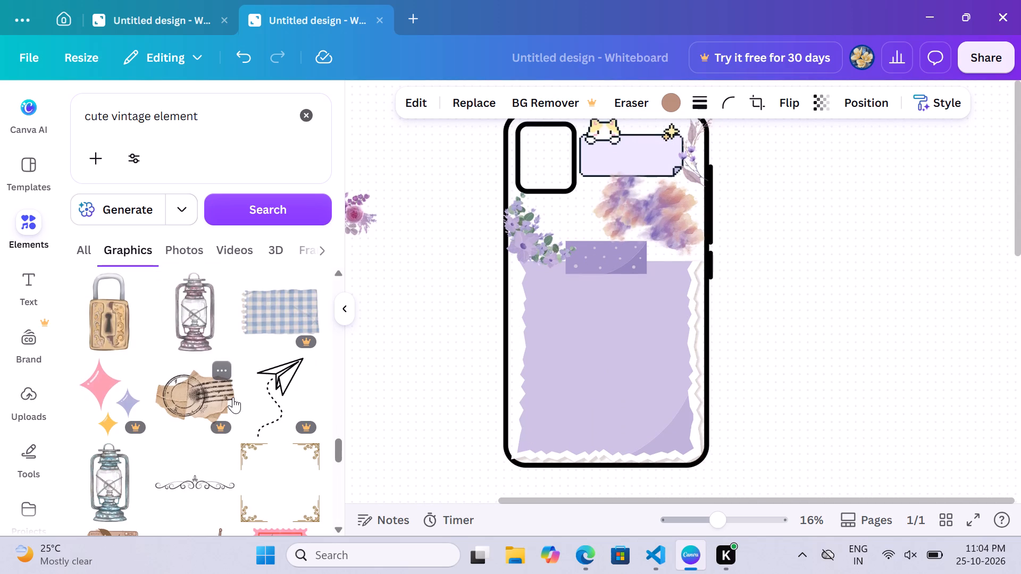
scroll(233, 397, "down", 2)
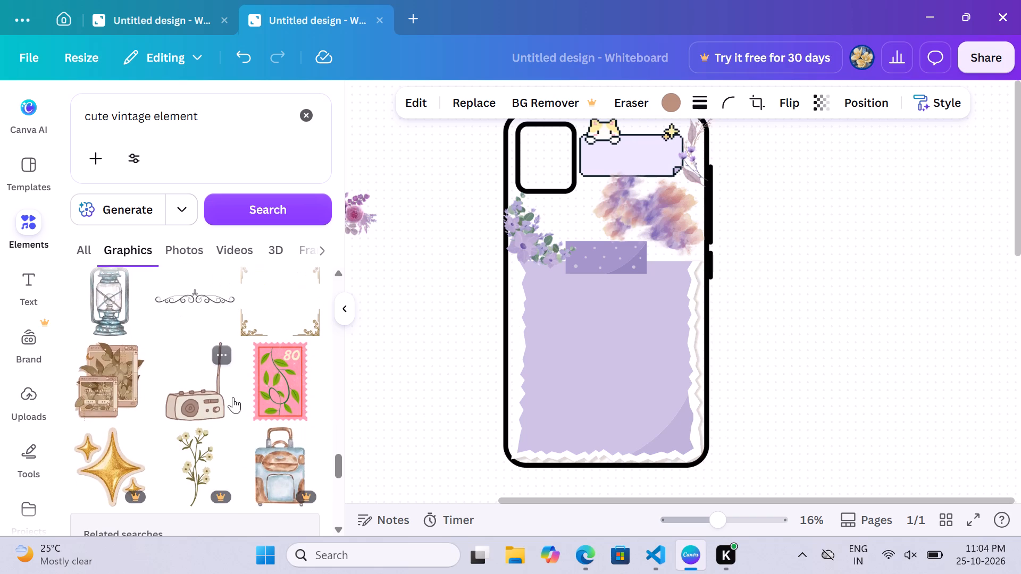
scroll(233, 397, "down", 4)
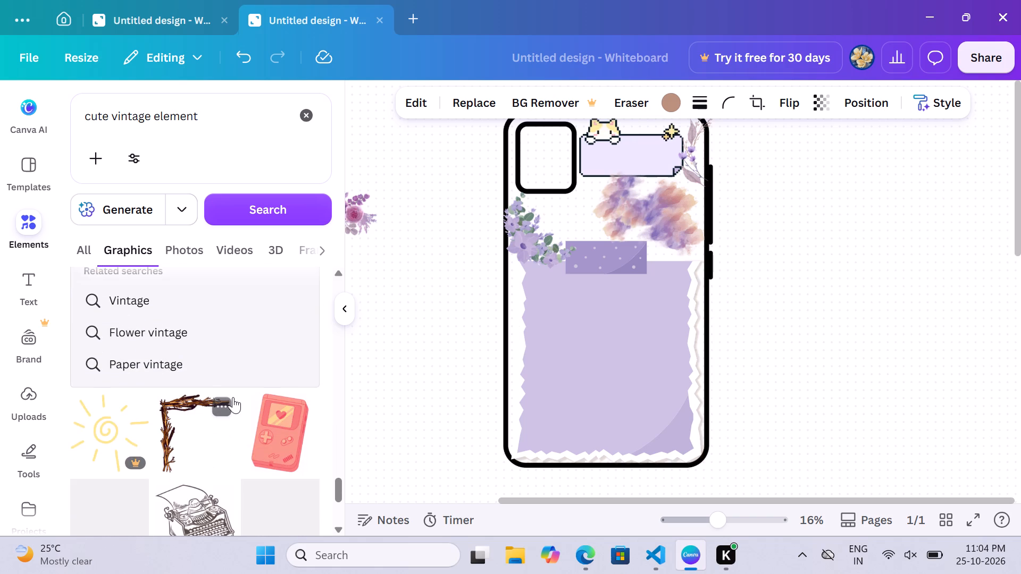
scroll(233, 397, "down", 2)
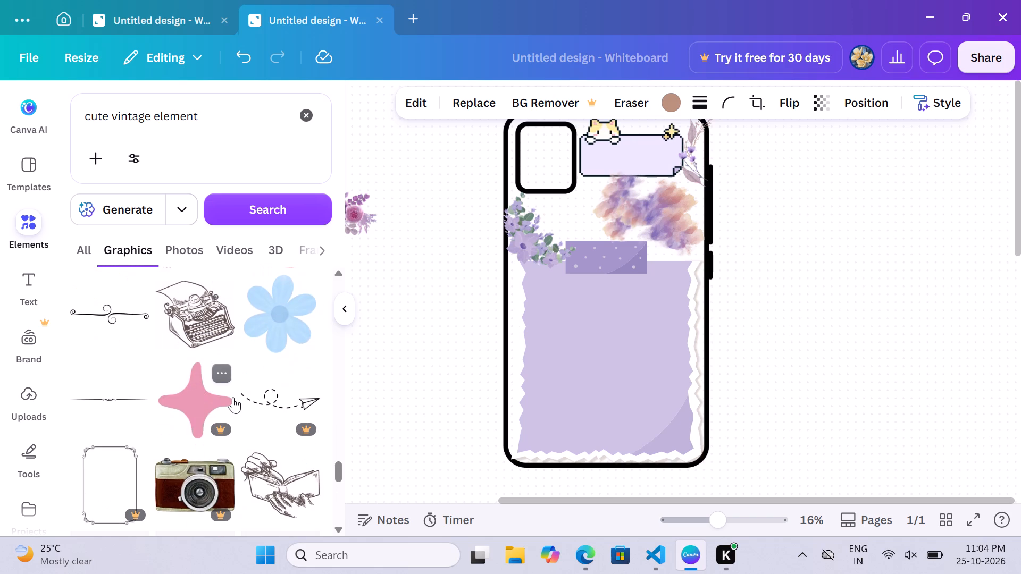
scroll(233, 397, "down", 1)
left_click_drag(270, 337, 438, 308)
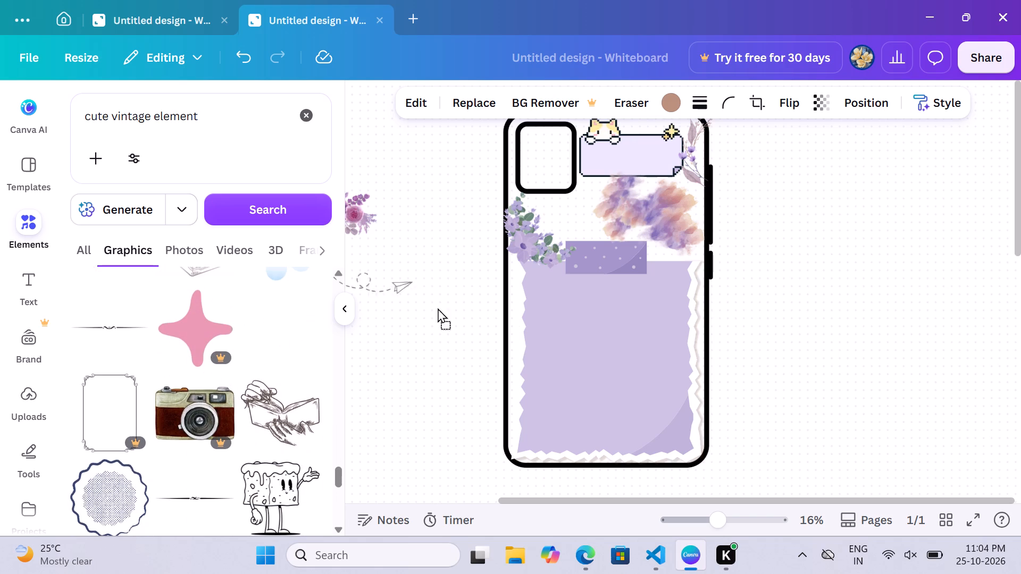
left_click_drag(438, 308, 638, 226)
left_click_drag(638, 226, 660, 210)
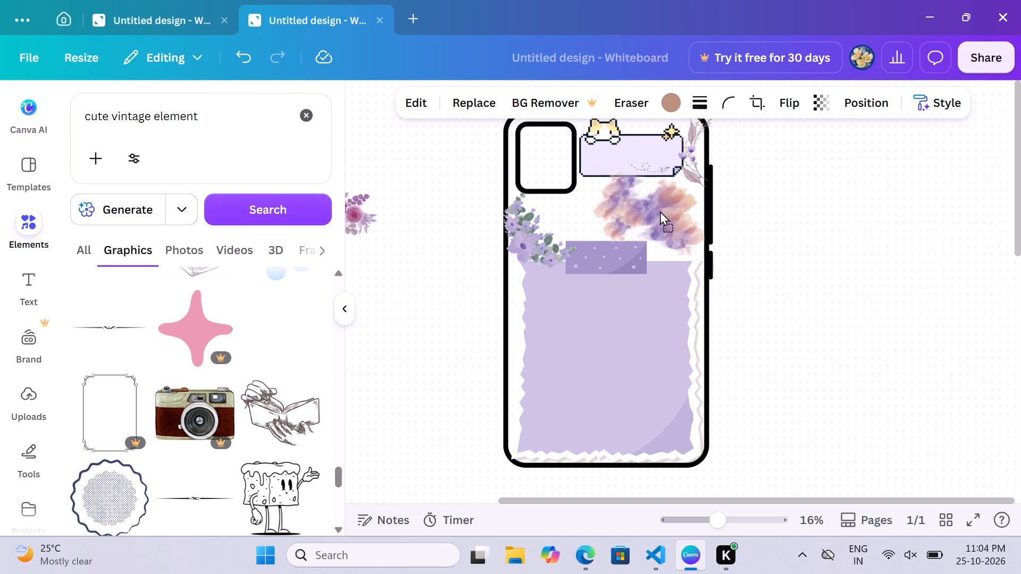
left_click_drag(660, 210, 669, 286)
left_click_drag(669, 286, 684, 295)
left_click(791, 284)
left_click(791, 284)
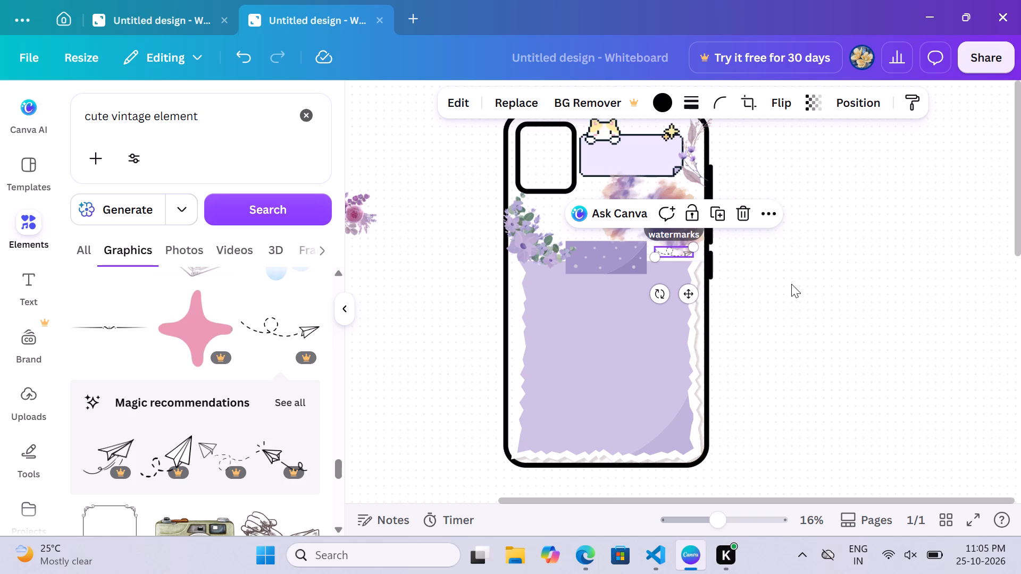
Browse all the recommended graphics similar to the paper plane, then return to the search results.
scroll(791, 284, "up", 1)
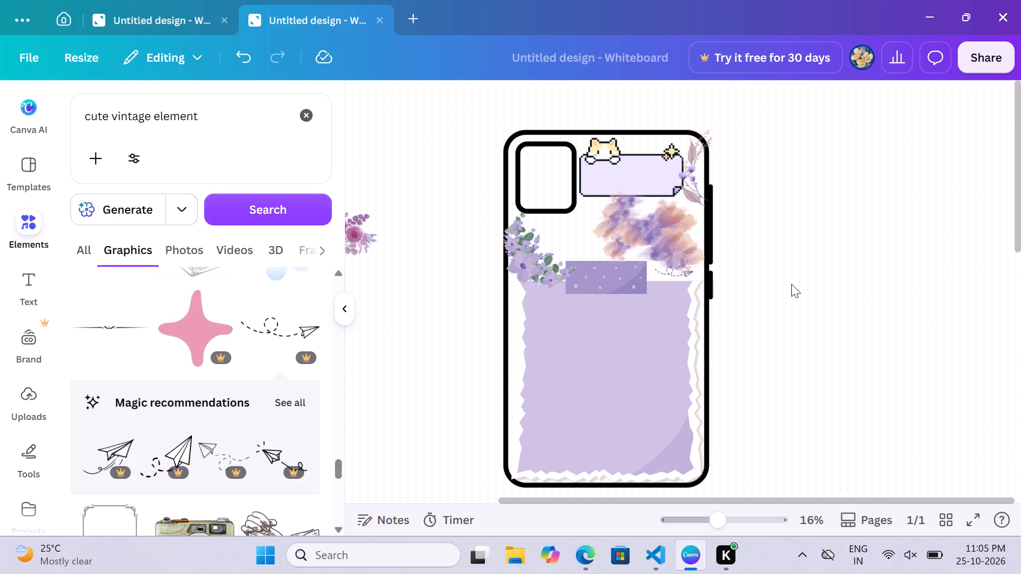
scroll(271, 383, "down", 1)
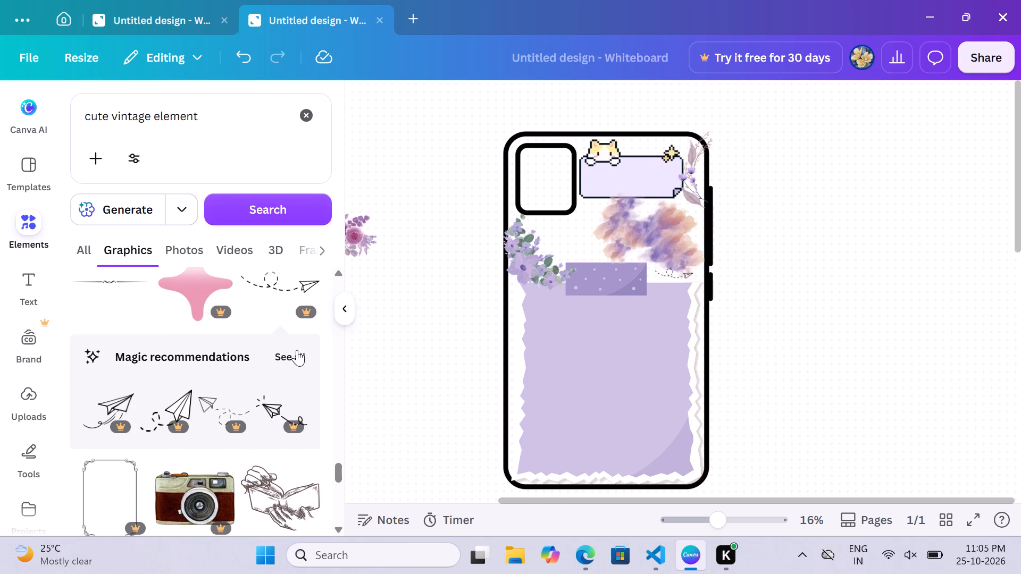
left_click(297, 349)
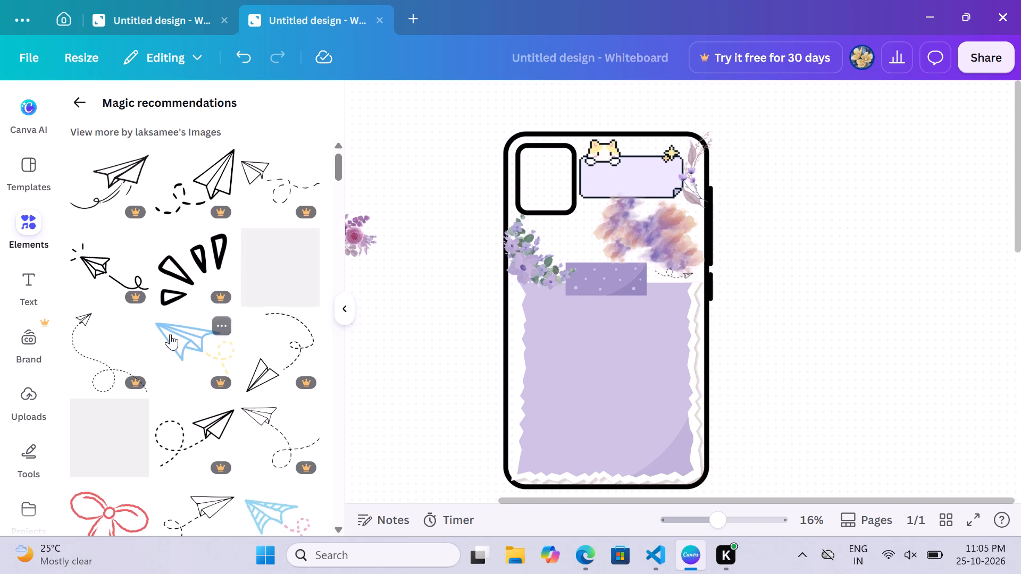
scroll(170, 334, "left", 3)
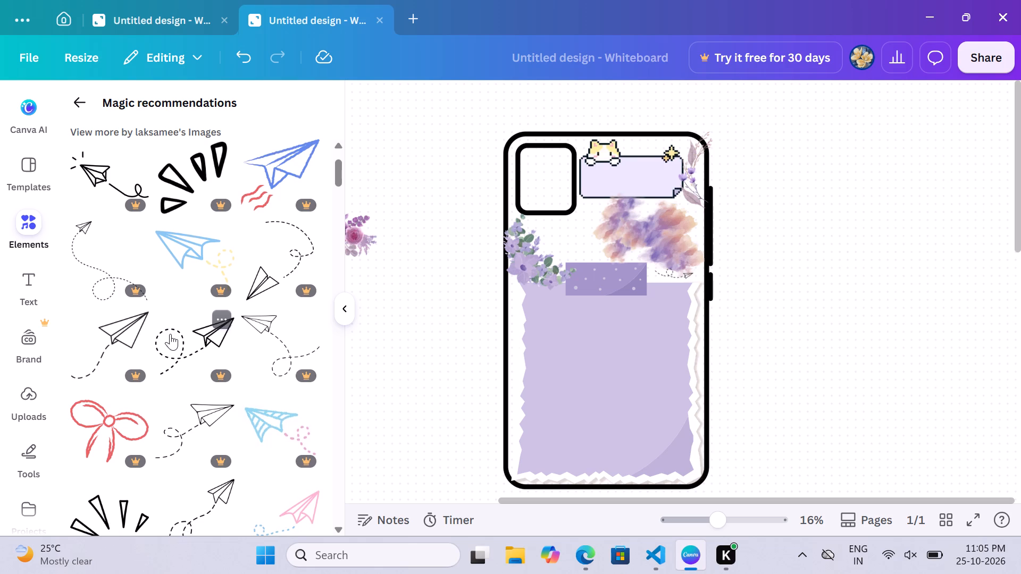
scroll(170, 334, "down", 2)
scroll(170, 334, "left", 1)
scroll(170, 334, "down", 1)
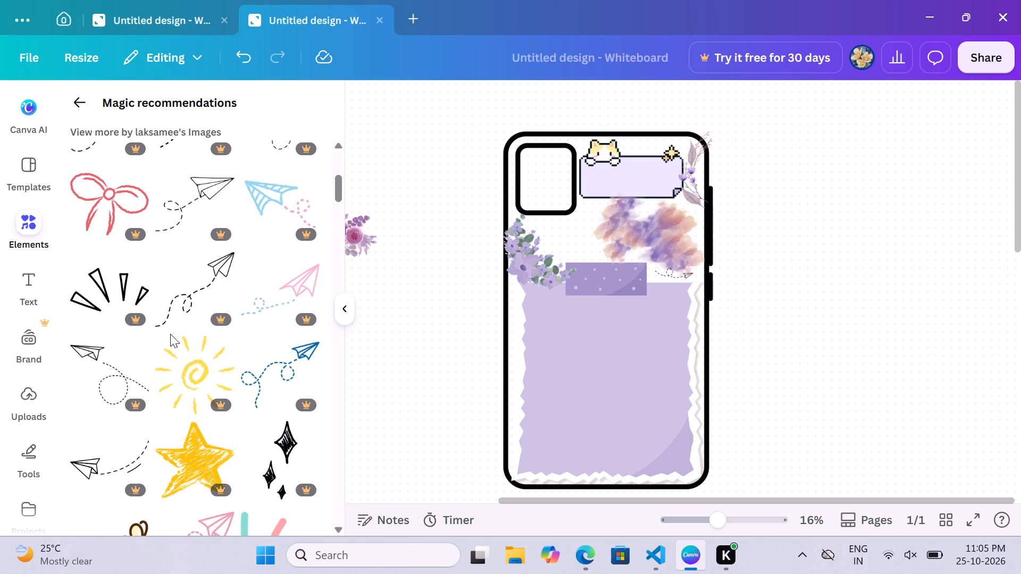
scroll(170, 334, "down", 1)
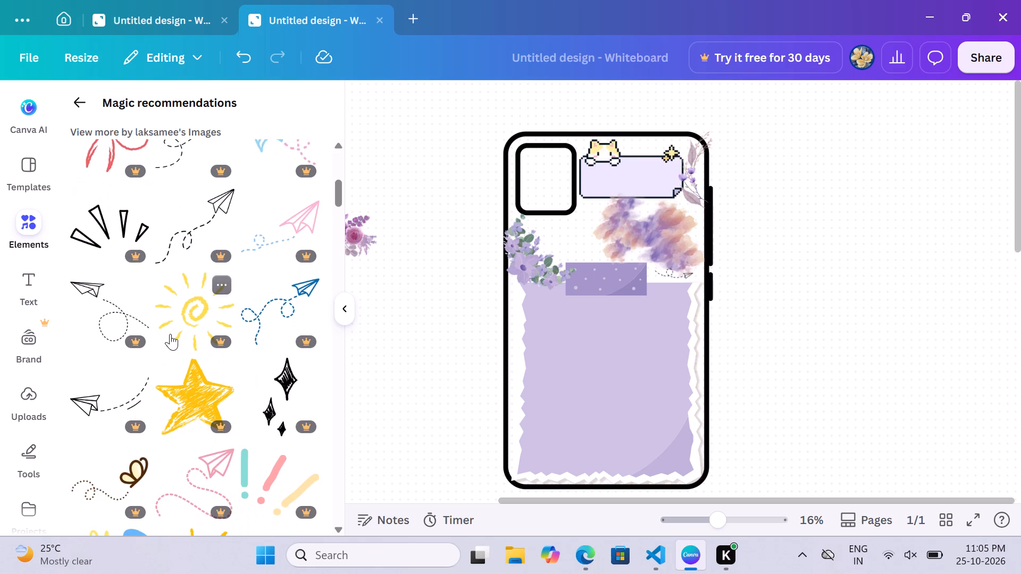
scroll(170, 334, "right", 1)
scroll(170, 334, "down", 9)
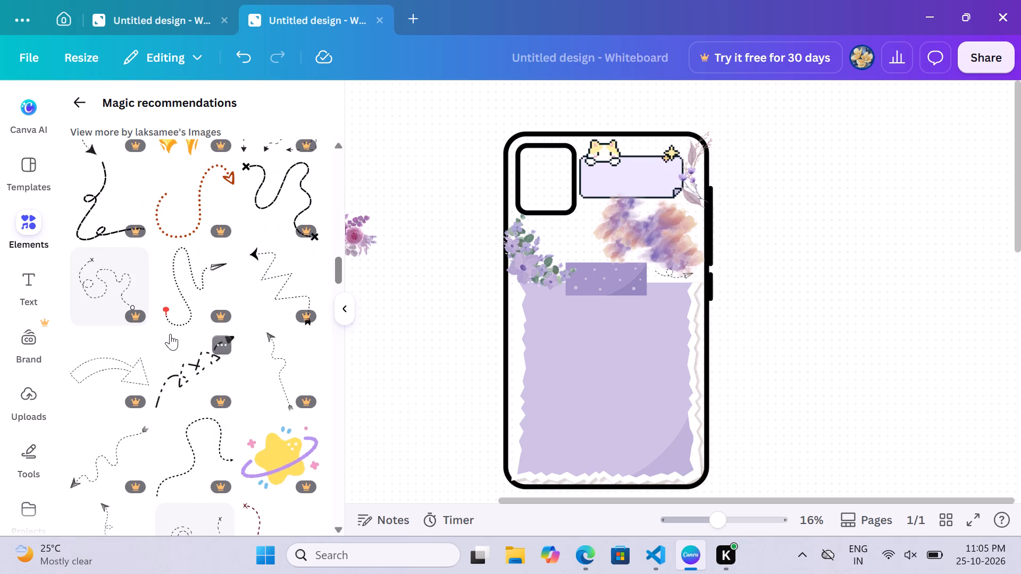
left_click(75, 102)
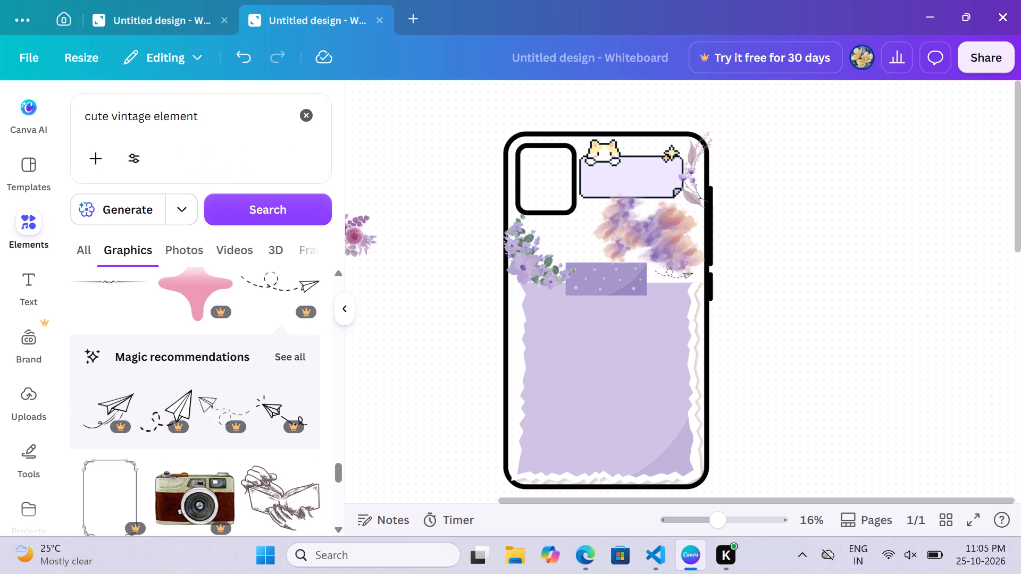
Replace the graphics search with "cute vintage bunny".
left_click(208, 117)
key("BackSpace")
key("BackSpace")
key("BackSpace")
key("BackSpace")
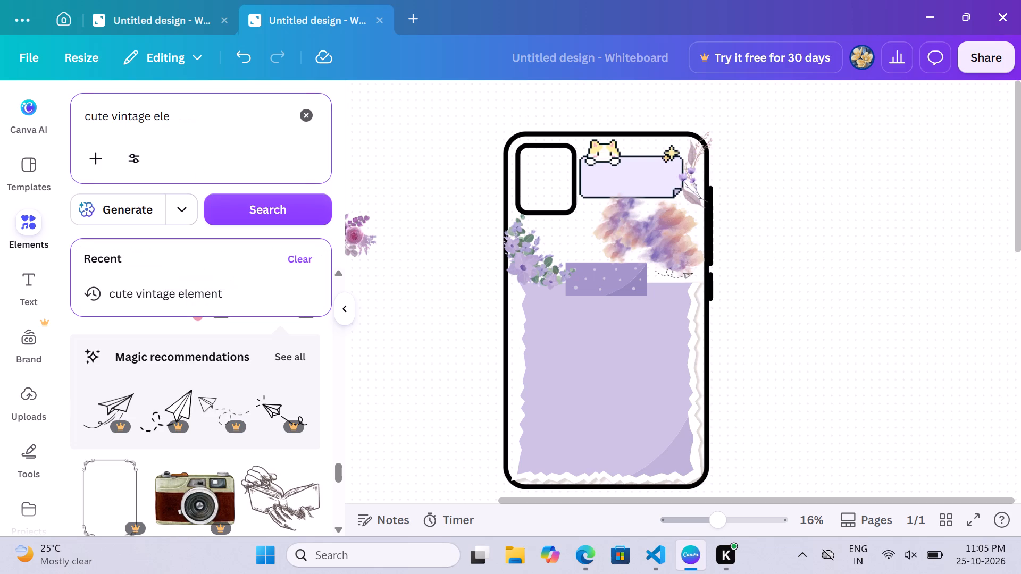
key("BackSpace")
key("BackSpace")
key("BackSpace")
type("buny")
key("BackSpace")
type("ny")
key("Return")
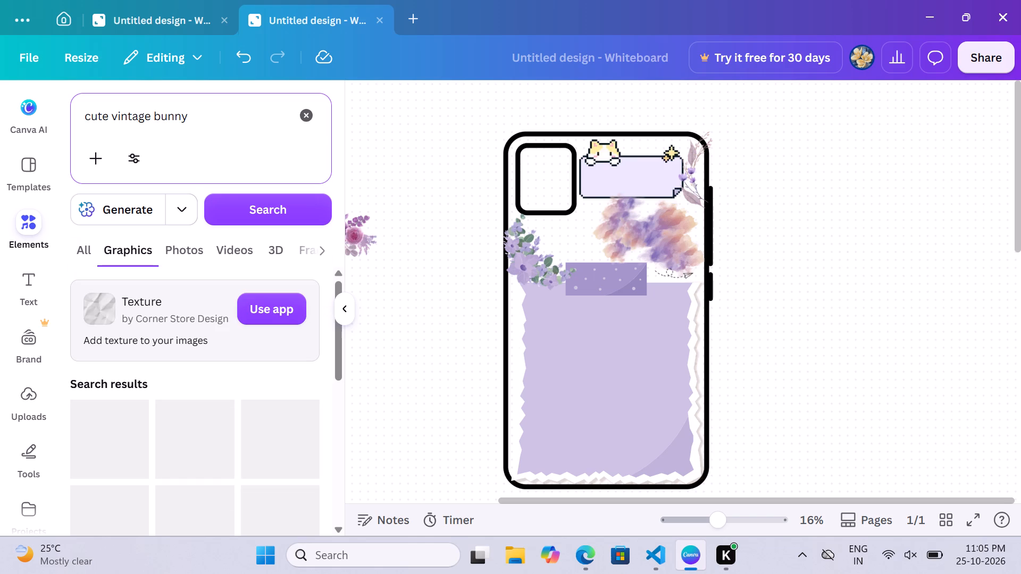
Browse the "cute vintage bunny" graphics for a bunny decoration that suits the phone cover.
scroll(233, 415, "down", 2)
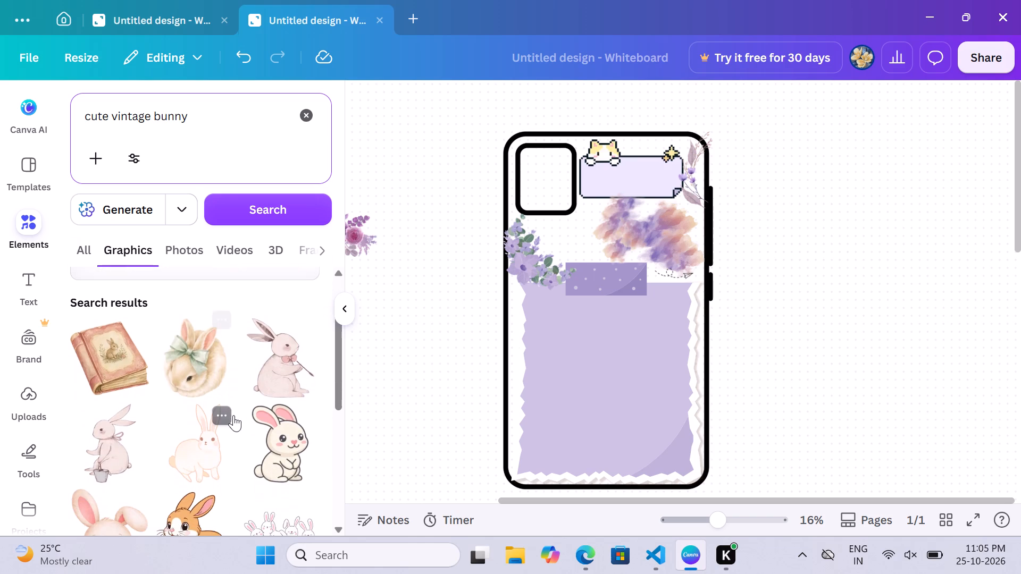
scroll(233, 415, "down", 1)
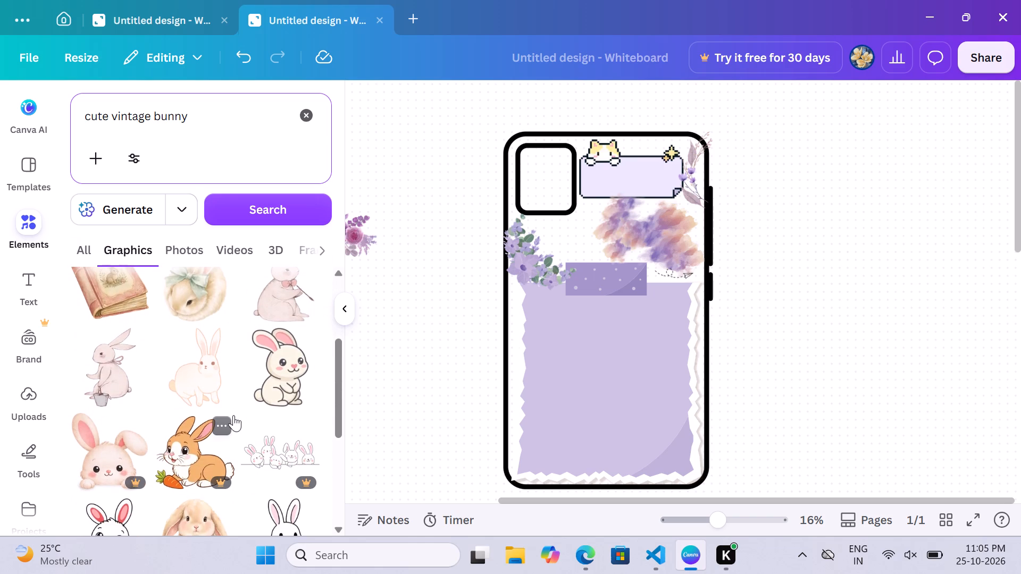
scroll(233, 415, "down", 4)
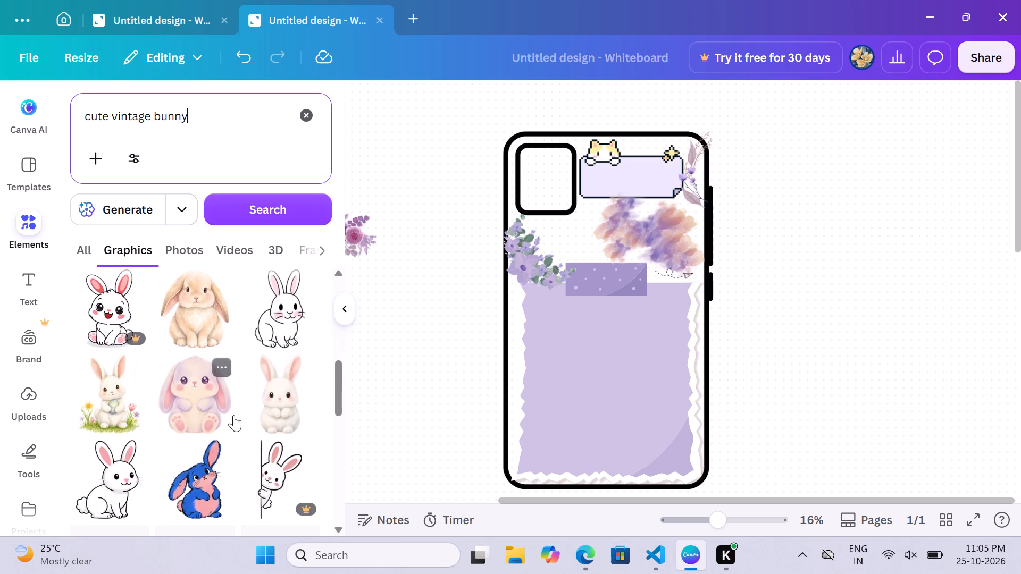
scroll(233, 415, "down", 2)
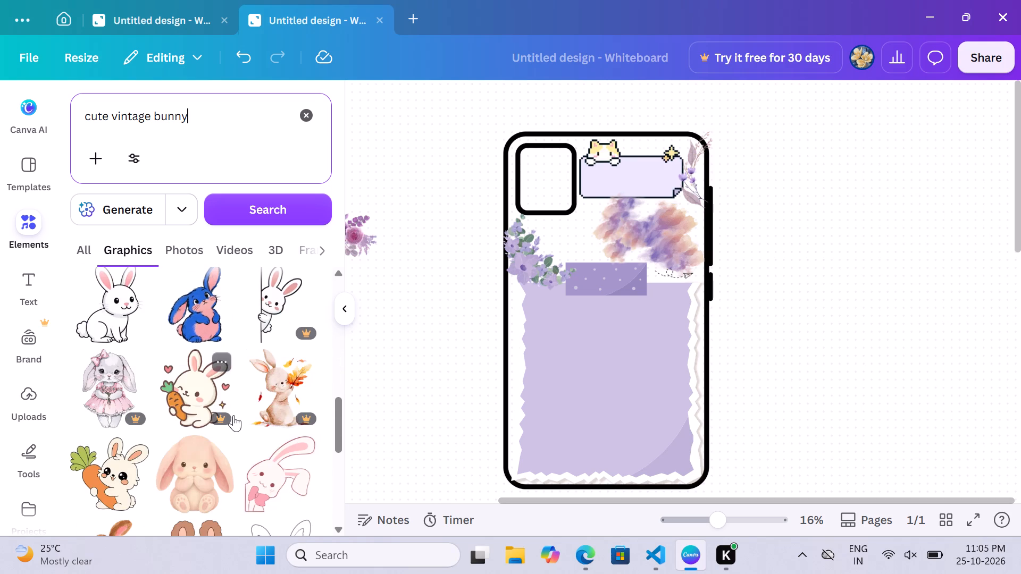
scroll(233, 415, "down", 4)
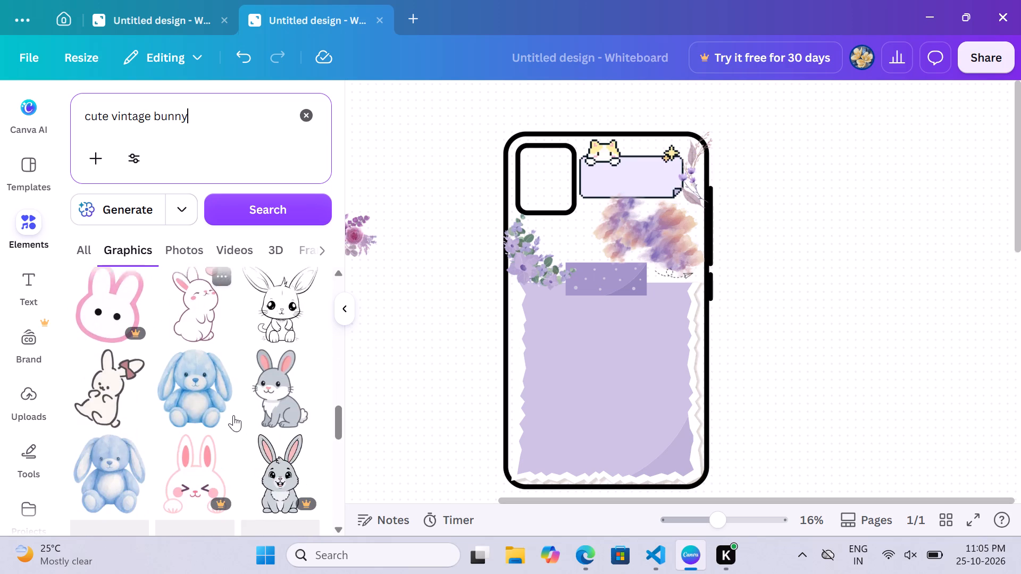
scroll(233, 415, "down", 3)
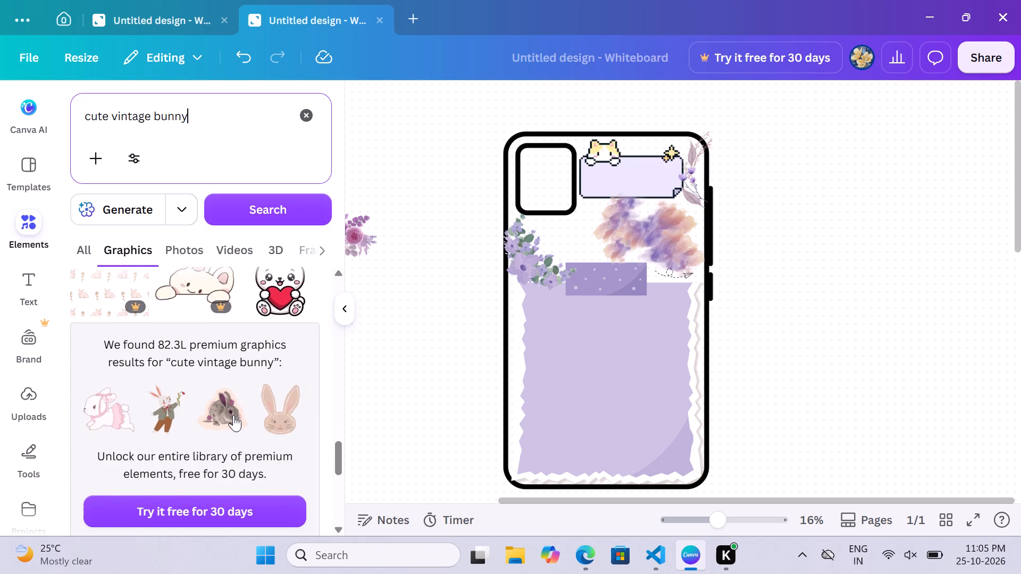
scroll(233, 415, "down", 4)
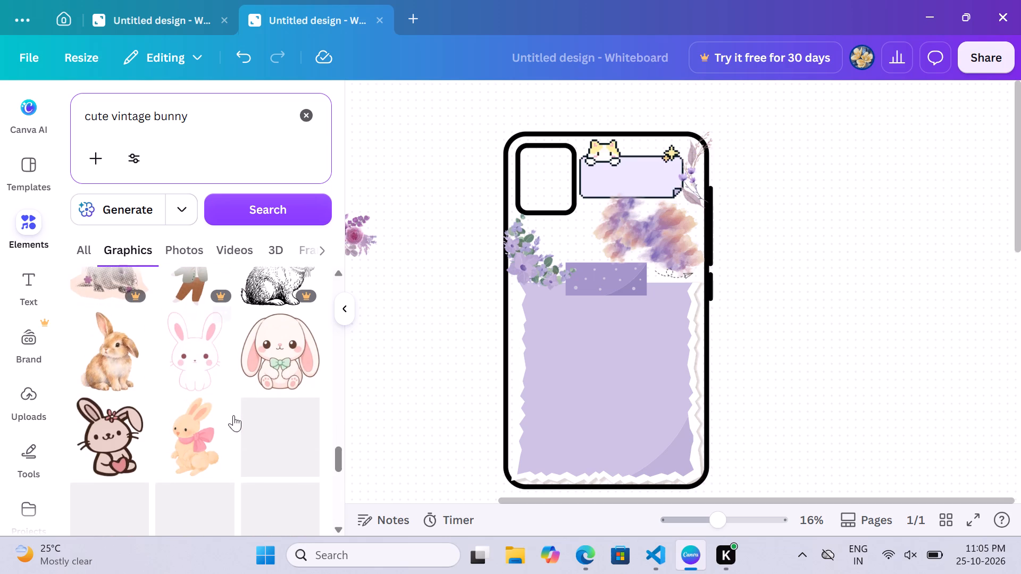
scroll(233, 415, "down", 3)
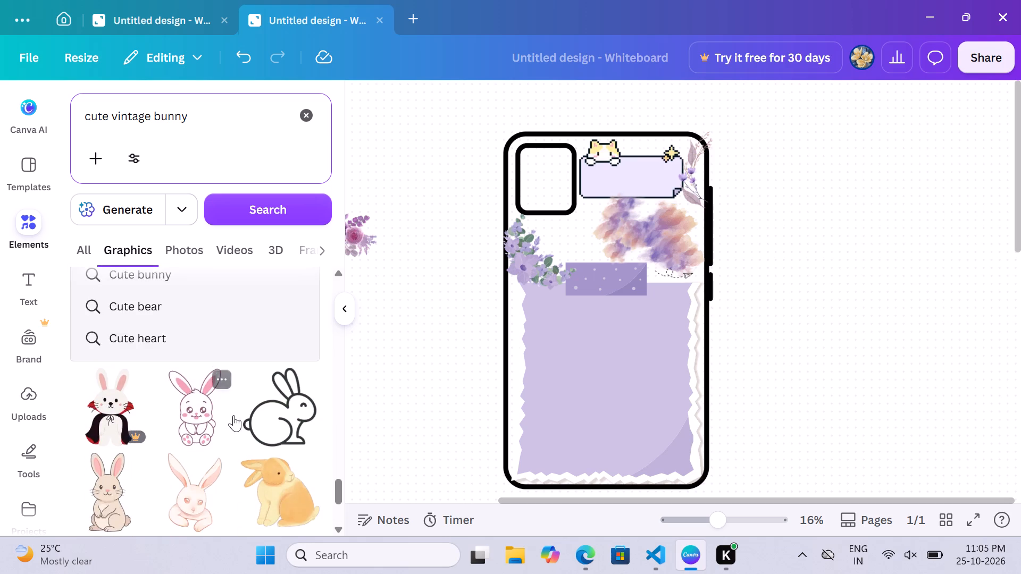
scroll(233, 415, "down", 2)
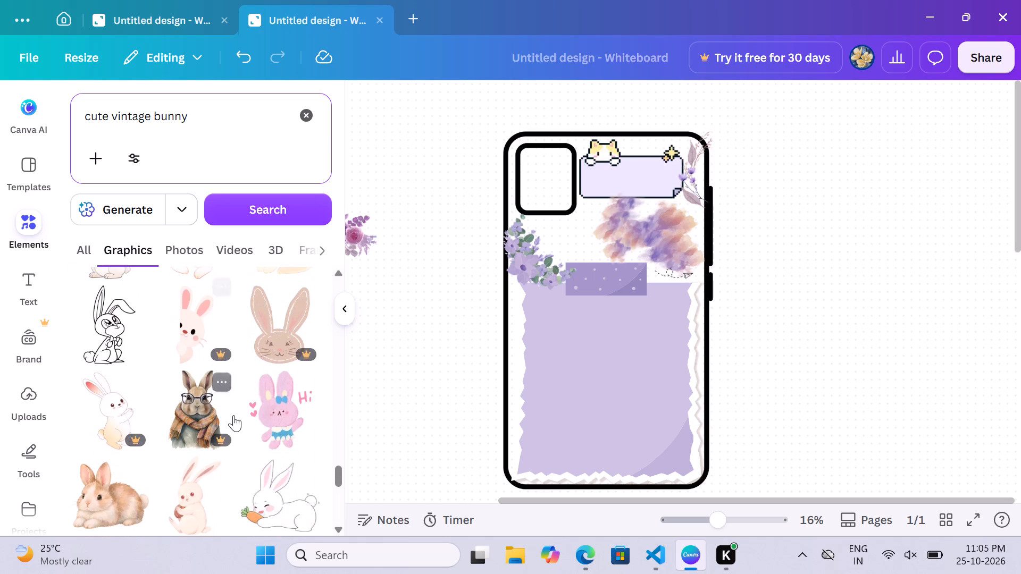
scroll(233, 415, "down", 2)
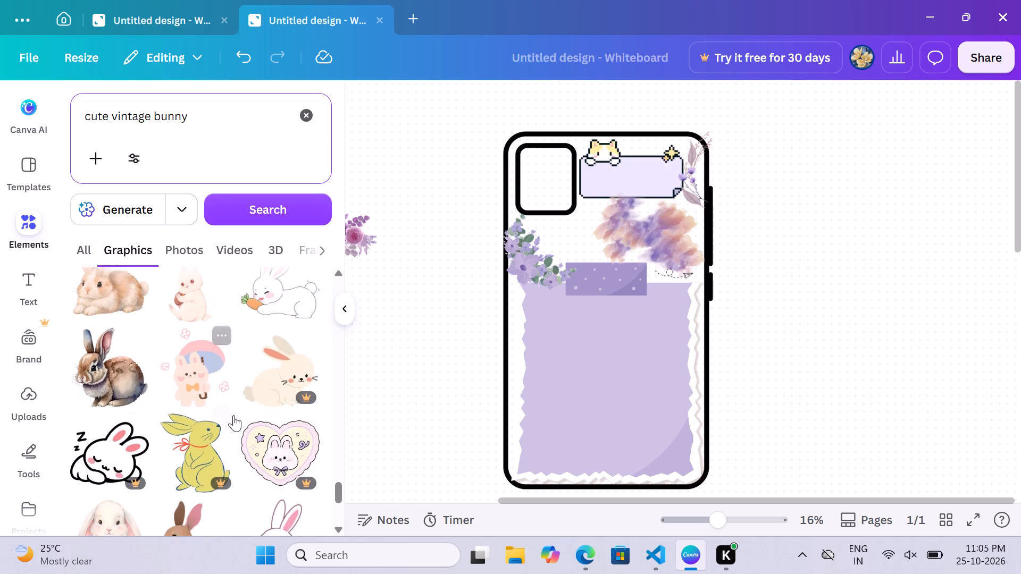
scroll(233, 415, "down", 3)
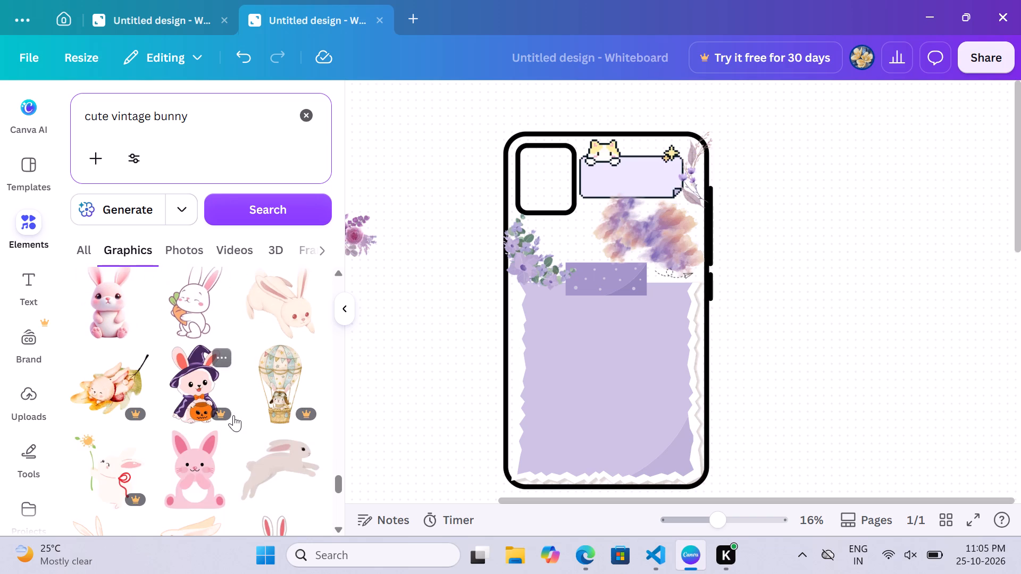
scroll(233, 415, "down", 3)
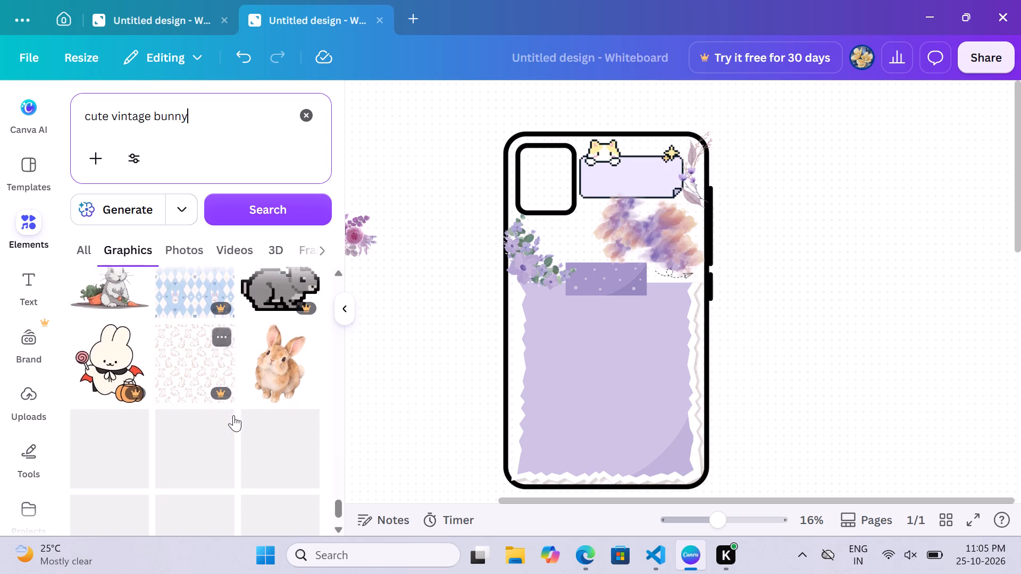
scroll(233, 415, "down", 2)
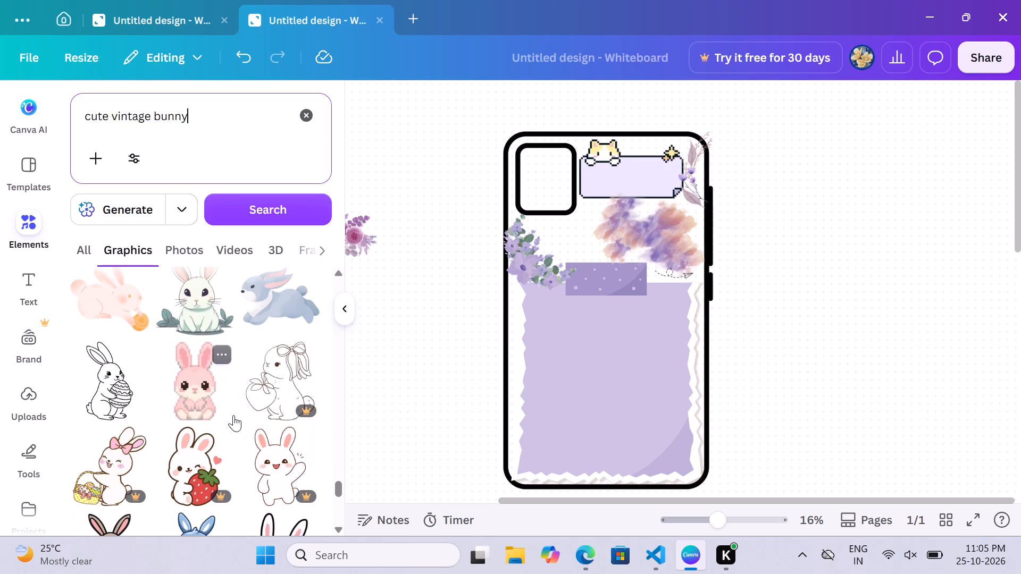
scroll(233, 415, "down", 4)
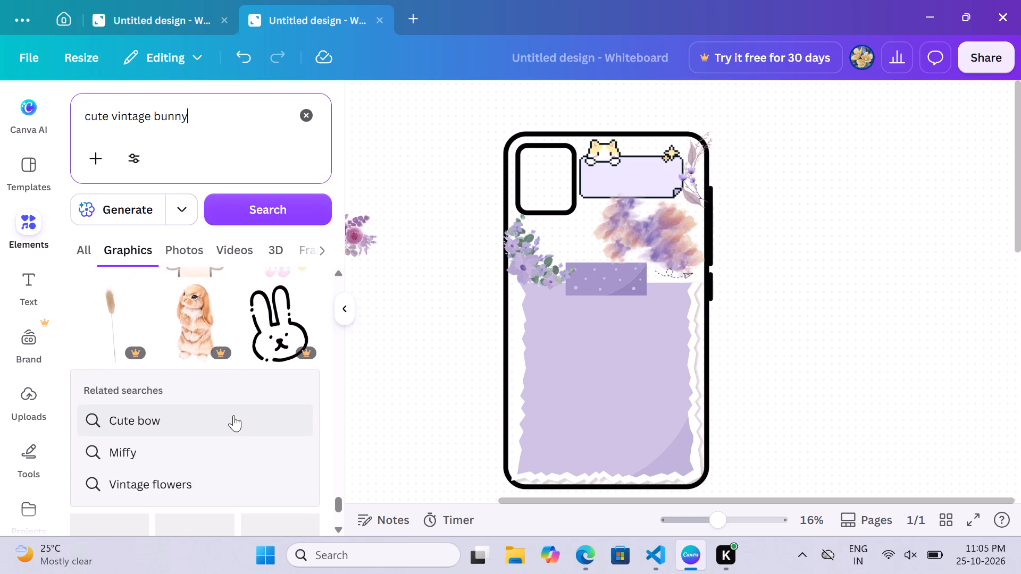
scroll(233, 415, "down", 2)
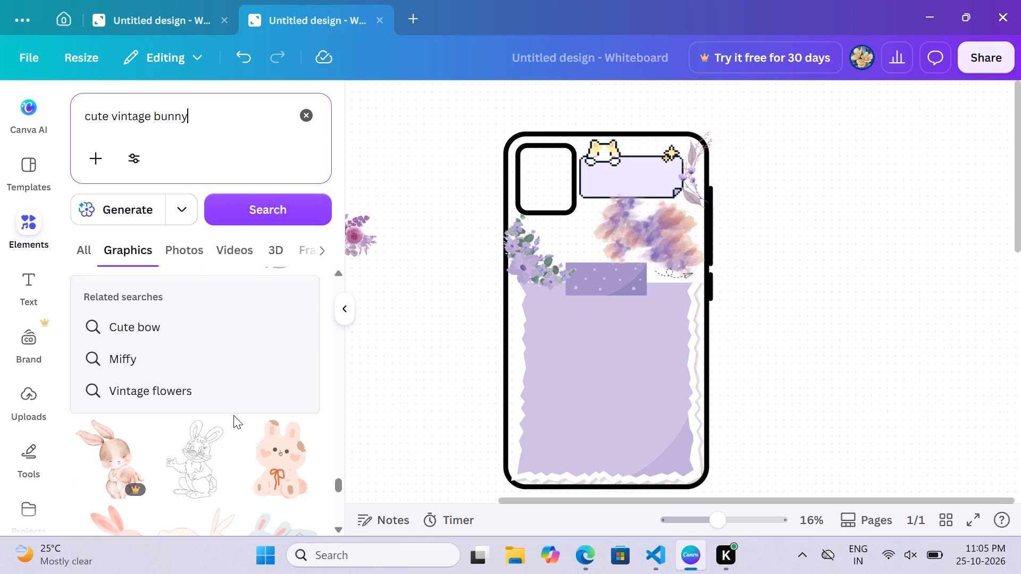
scroll(233, 415, "down", 1)
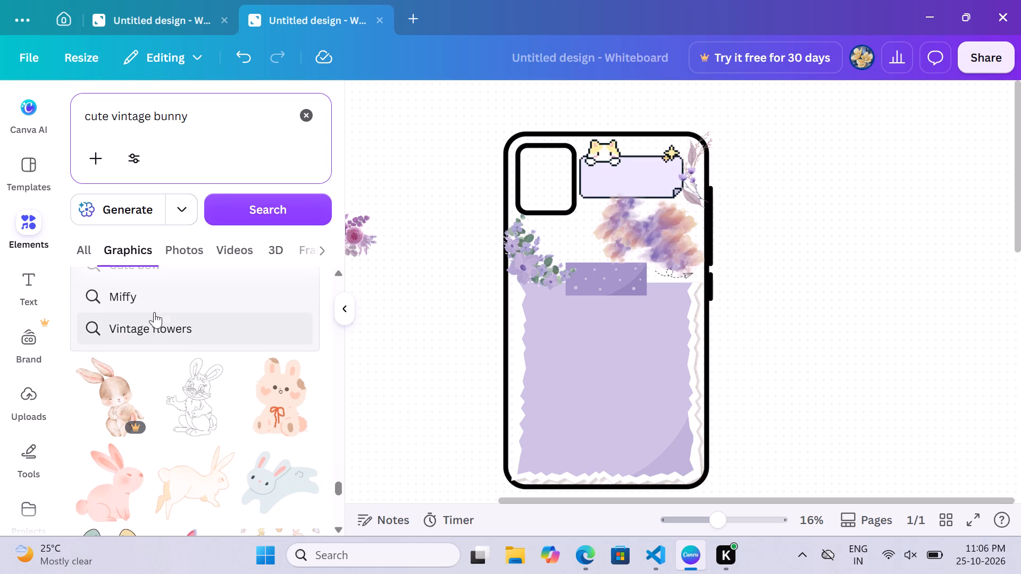
Search the related term "Miffy" and look through its graphics for a suitable bunny.
left_click(146, 303)
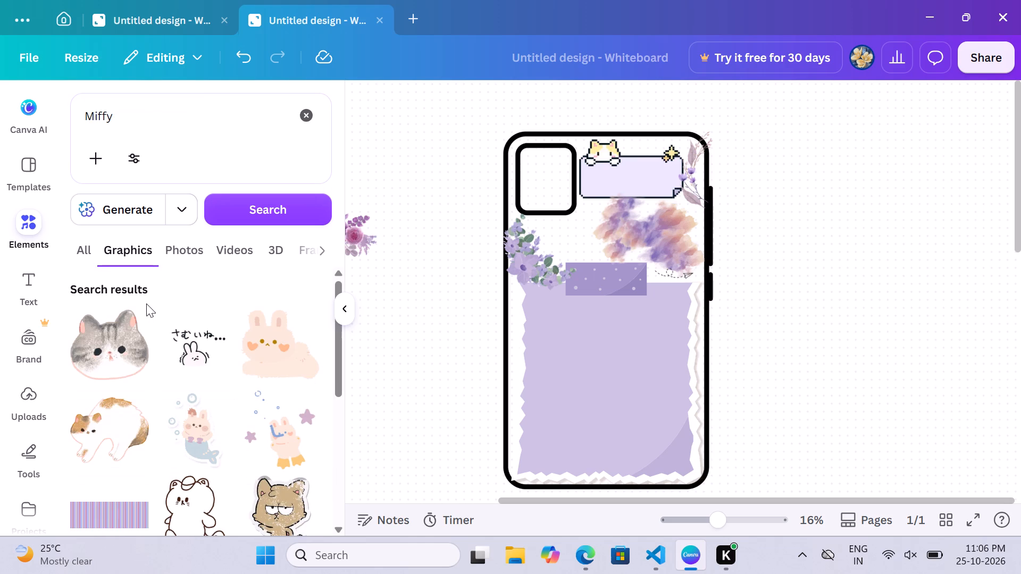
scroll(203, 377, "down", 3)
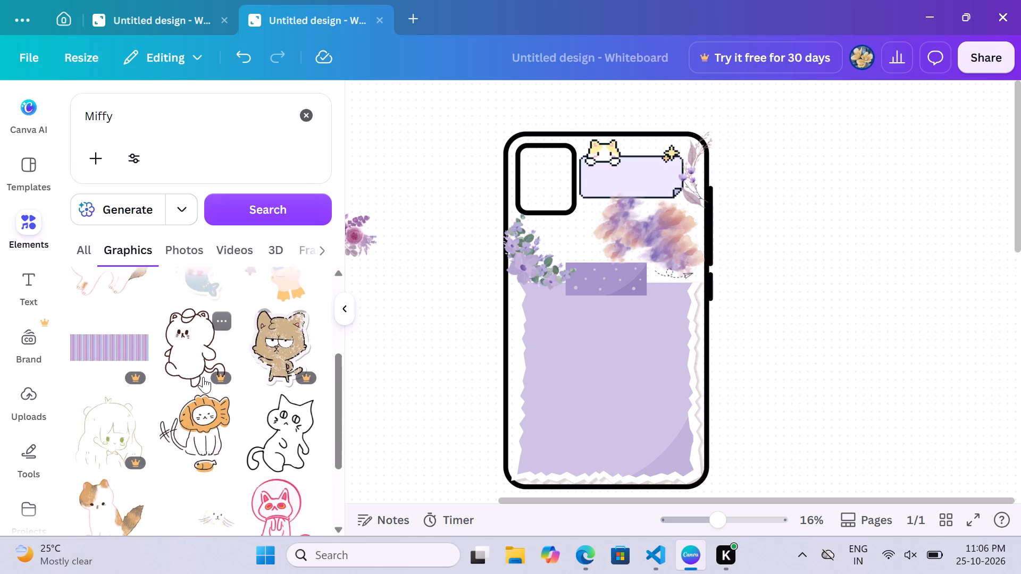
scroll(203, 377, "down", 2)
scroll(203, 377, "up", 13)
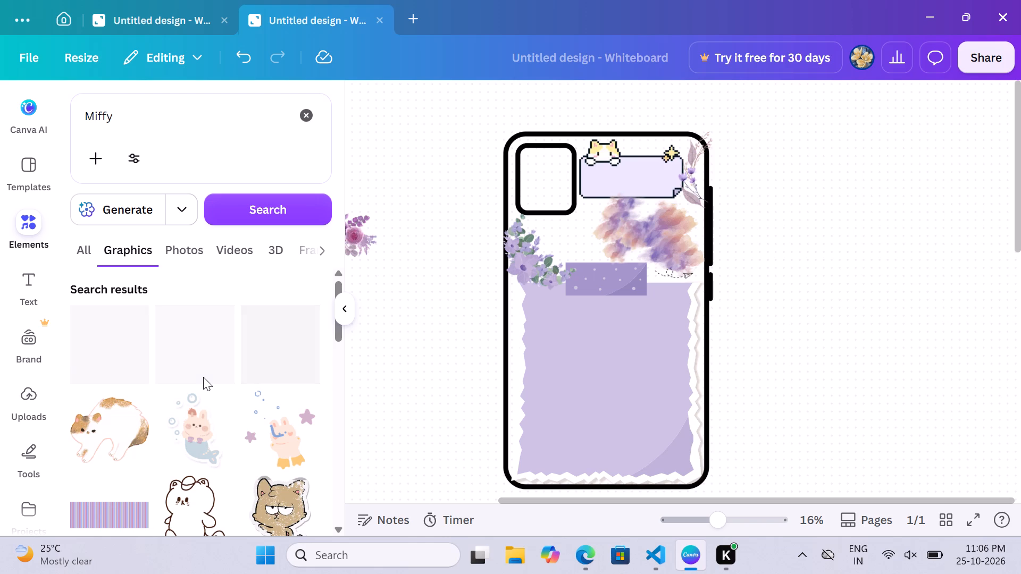
scroll(203, 377, "up", 1)
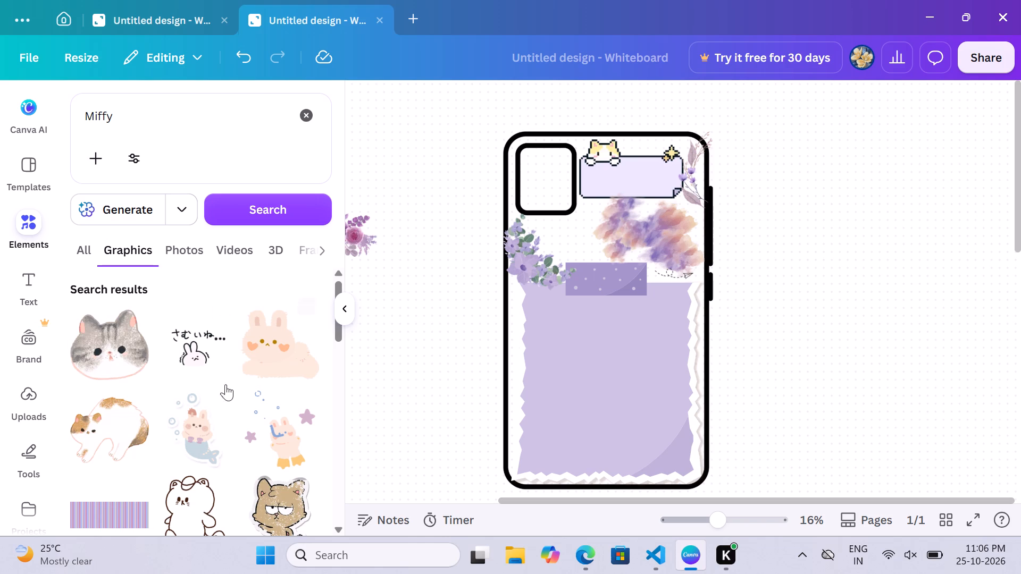
Replace the "Miffy" search with the recent search "cute vintage bunny".
left_click(129, 112)
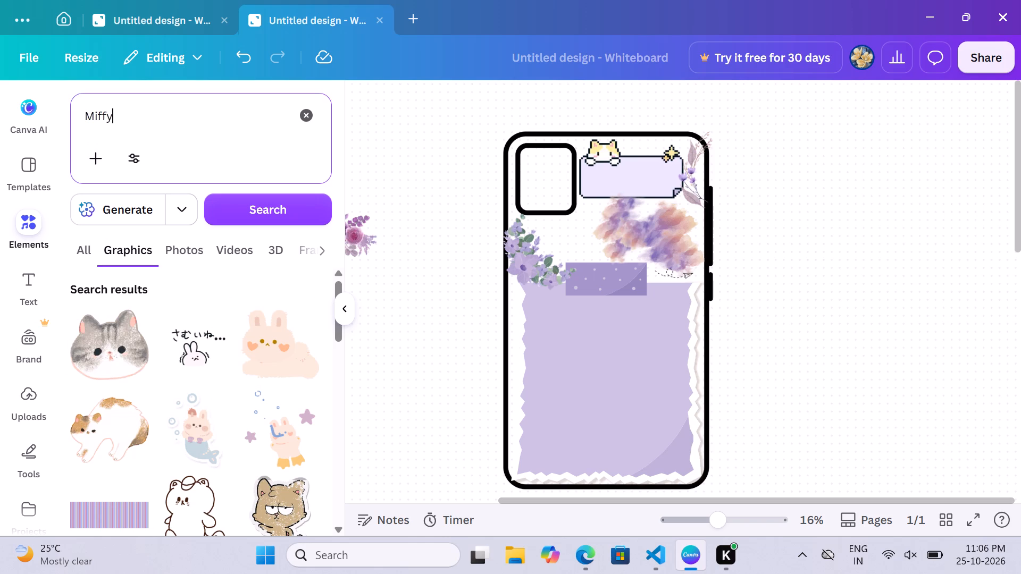
left_click(301, 112)
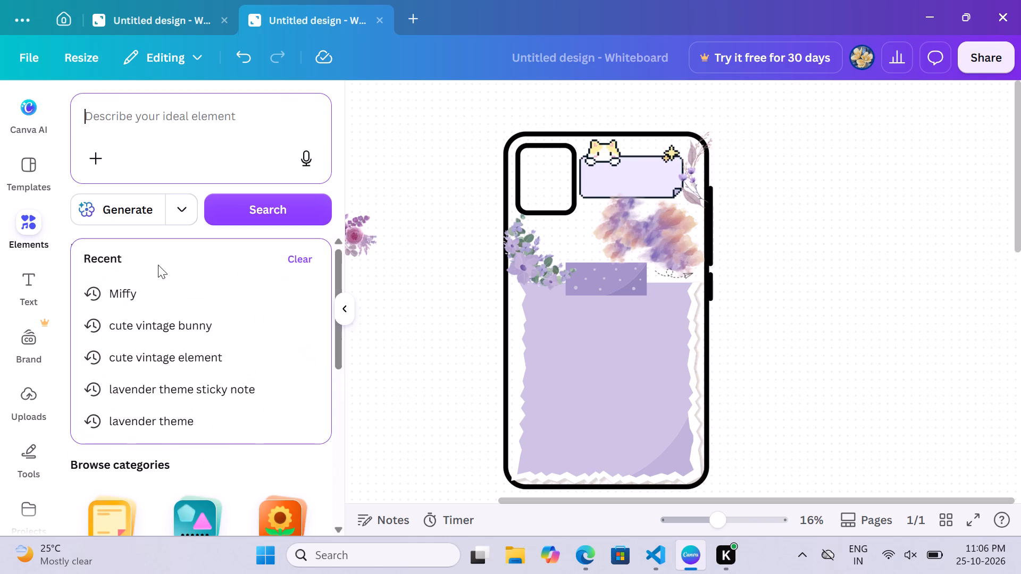
left_click(169, 331)
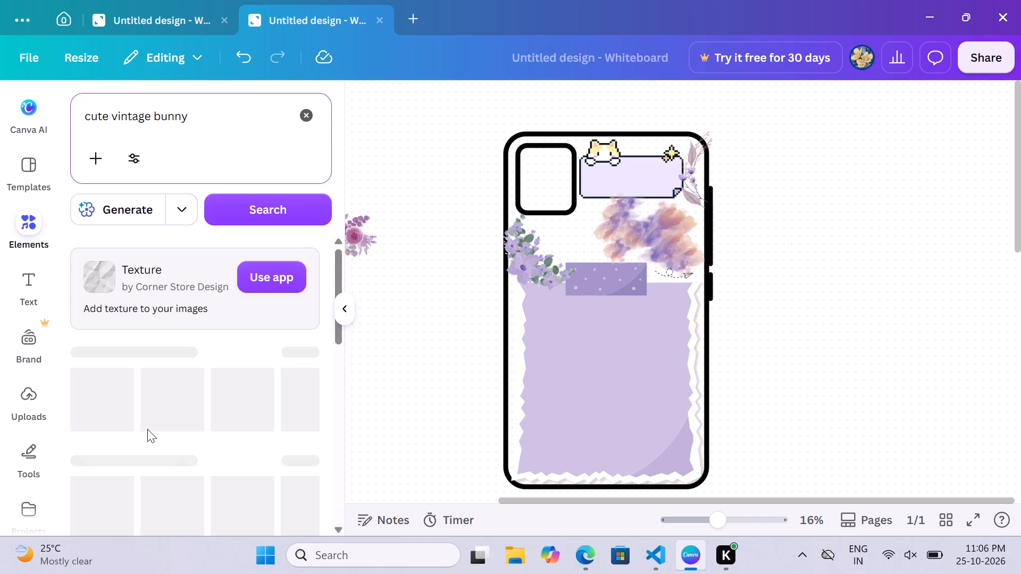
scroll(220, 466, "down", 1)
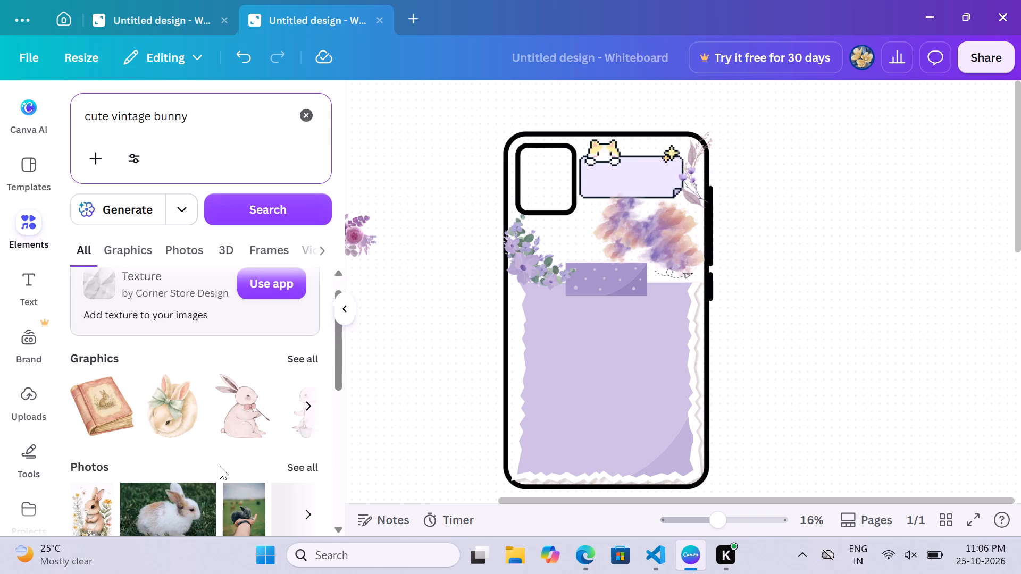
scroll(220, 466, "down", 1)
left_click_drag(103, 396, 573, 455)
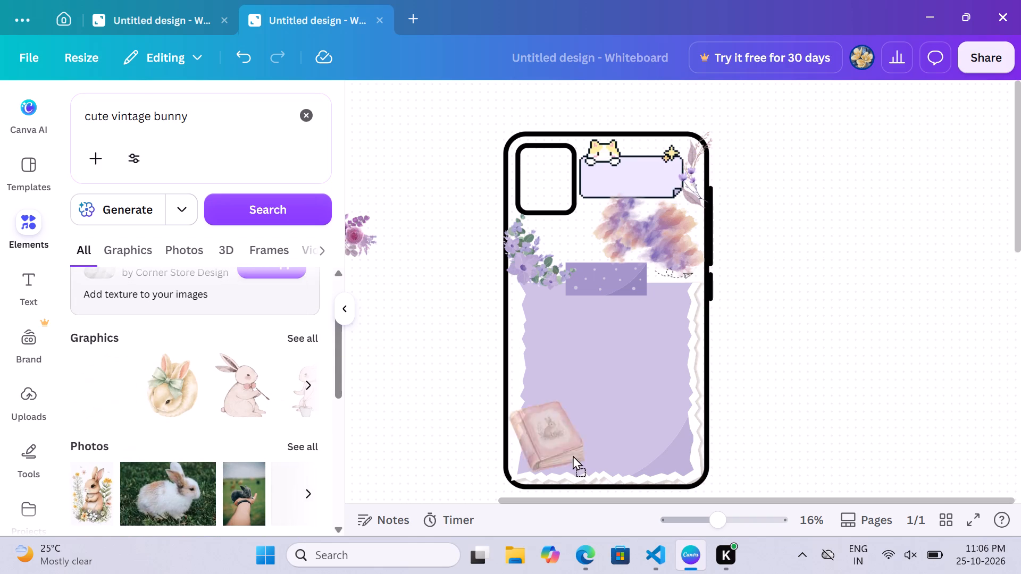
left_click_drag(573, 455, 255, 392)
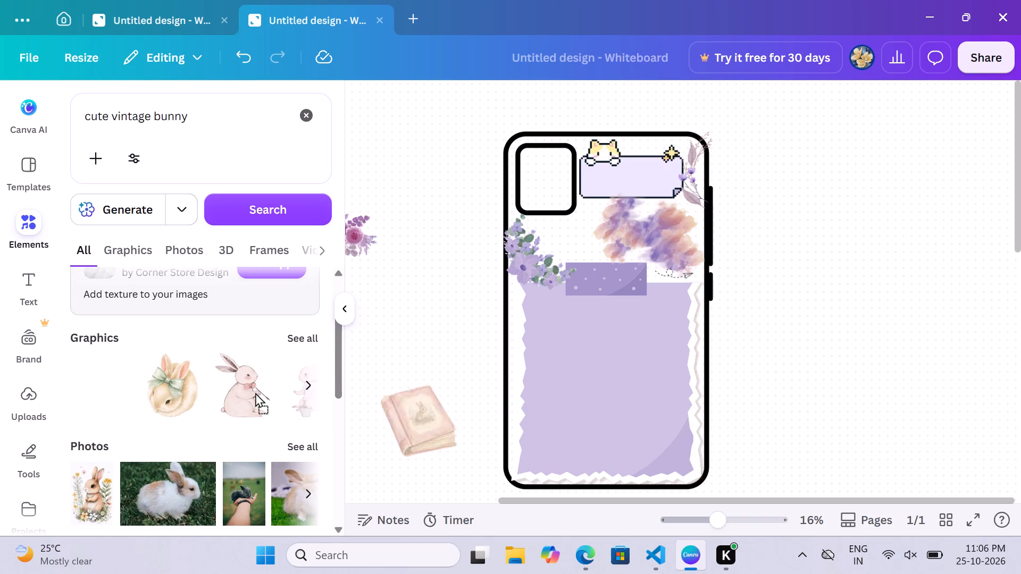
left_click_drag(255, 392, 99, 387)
Show all "cute vintage bunny" graphics and add the sitting pink bunny holding a stick to the purple note's lower-left corner.
scroll(146, 439, "down", 3)
scroll(146, 439, "up", 2)
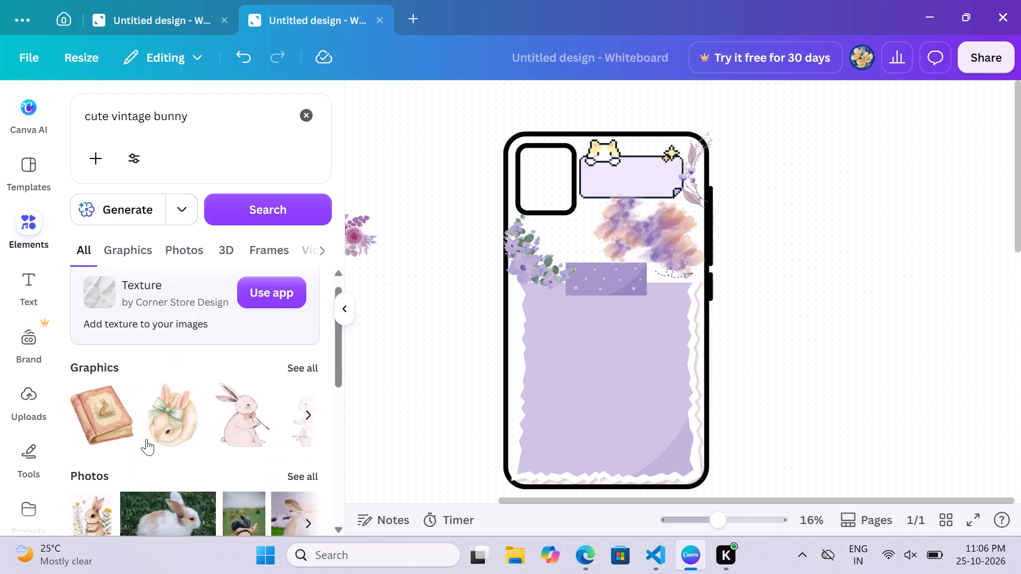
left_click(311, 381)
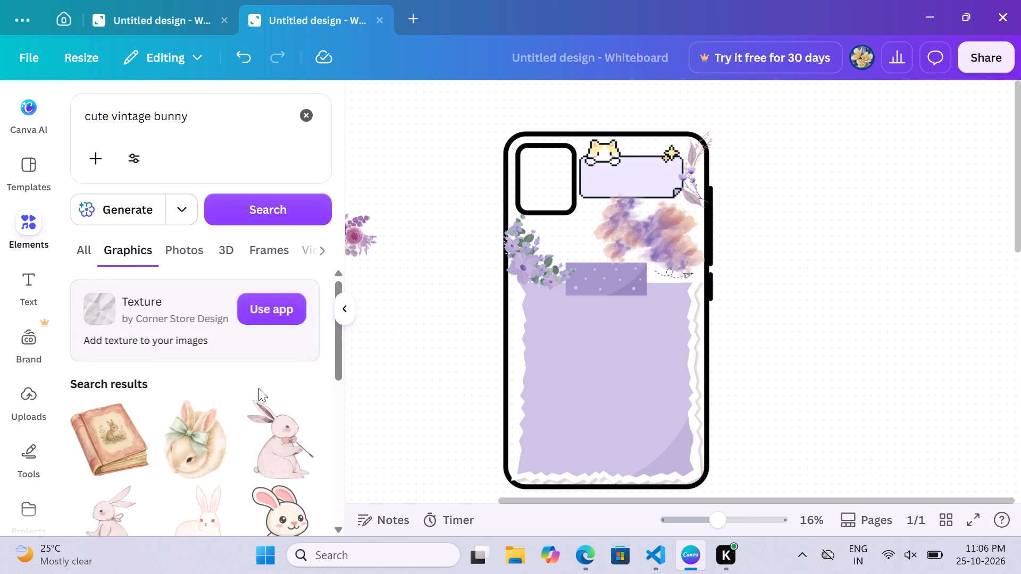
scroll(246, 388, "down", 2)
scroll(246, 388, "up", 1)
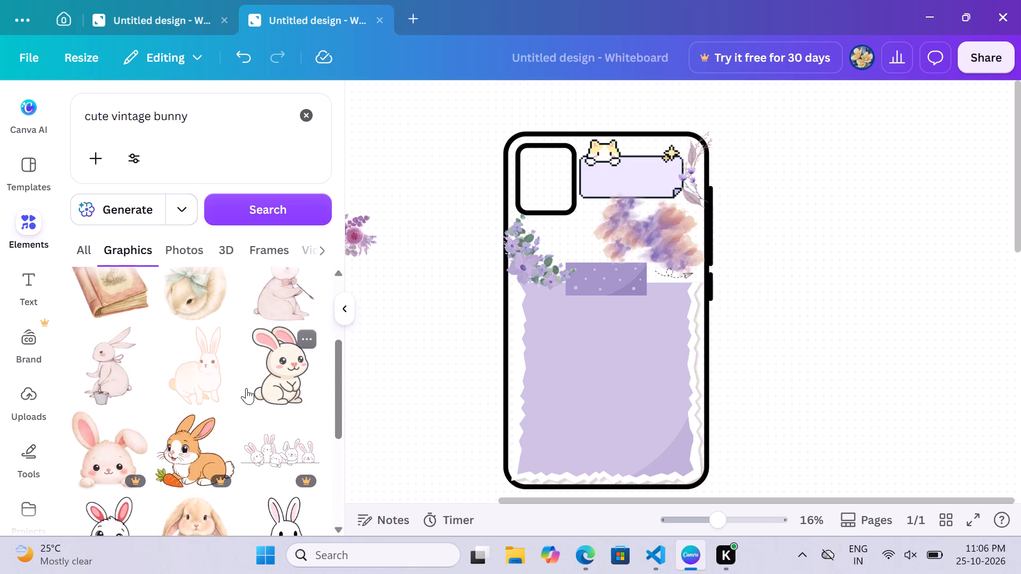
scroll(246, 388, "up", 1)
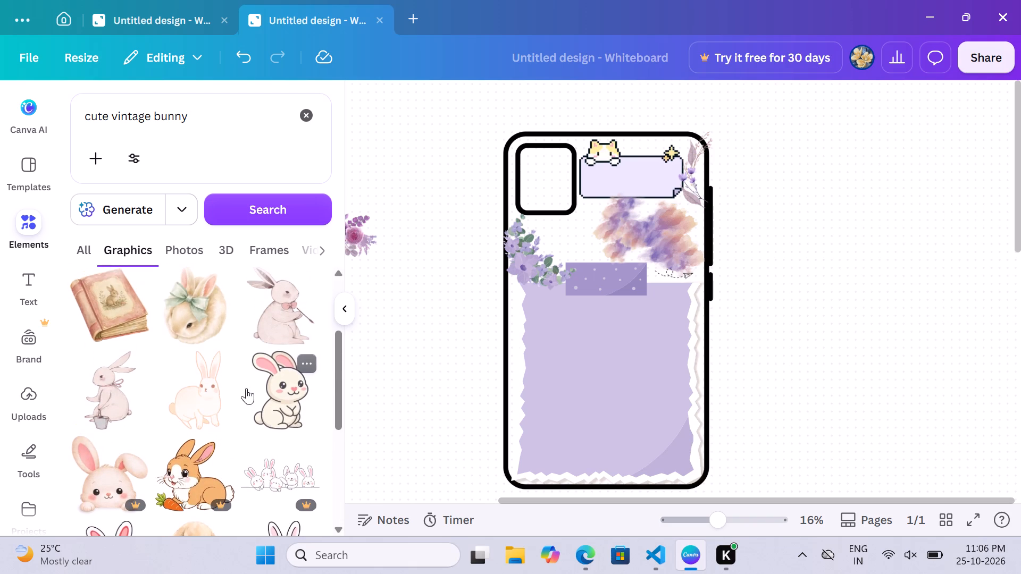
left_click_drag(286, 308, 570, 434)
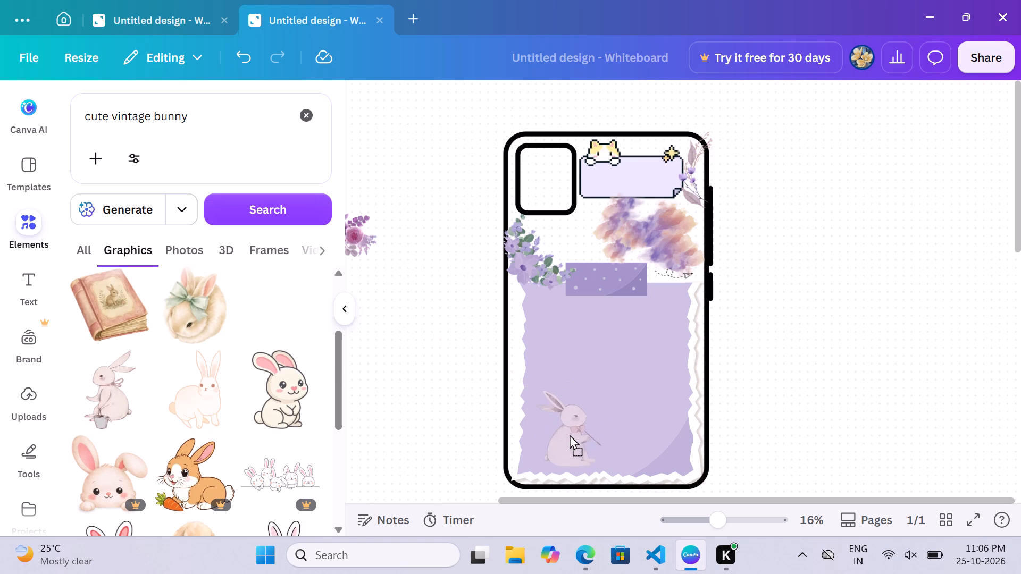
left_click_drag(570, 434, 562, 437)
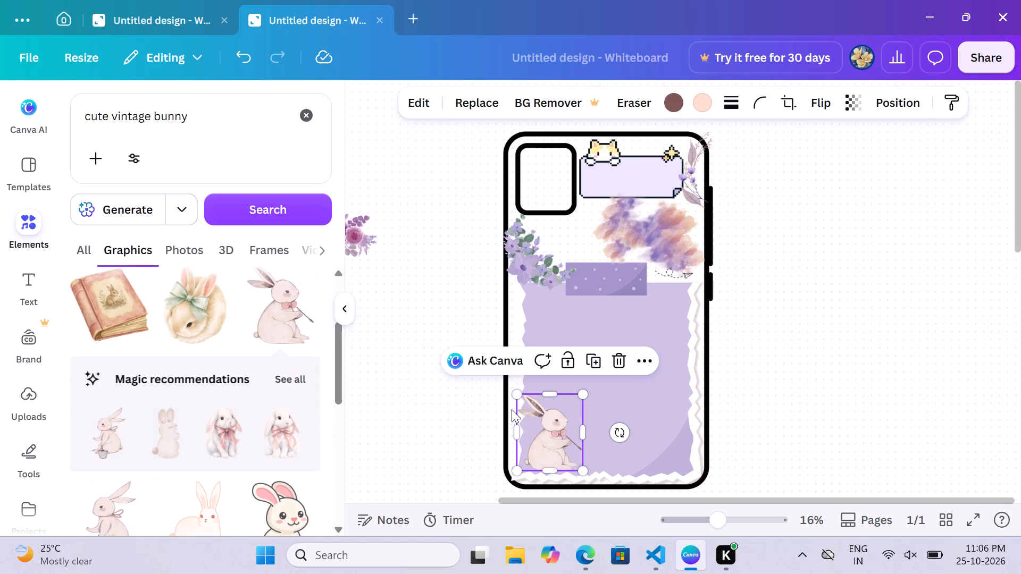
Shrink the bunny to about 424 × 493 and shift it left, close to the phone outline's lower-left corner.
left_click_drag(519, 392, 535, 409)
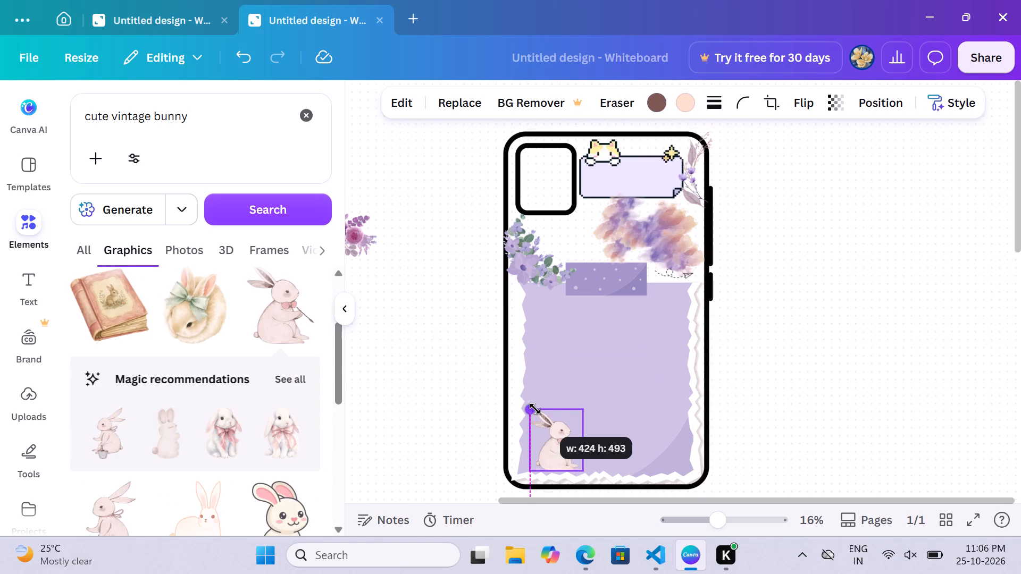
left_click_drag(557, 446, 539, 445)
left_click(423, 368)
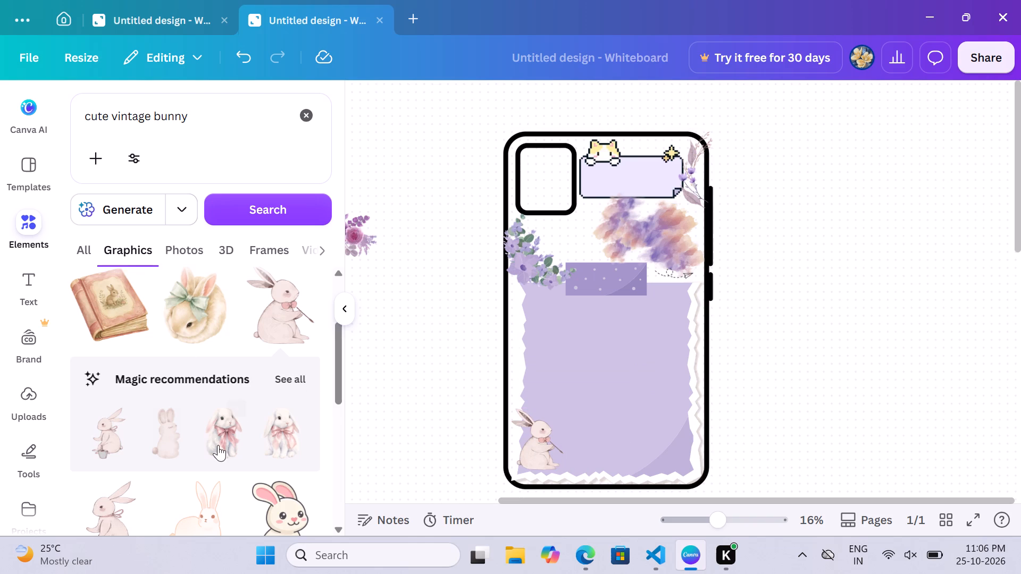
Look through the remaining "cute vintage bunny" graphics and related searches for another decoration.
scroll(218, 445, "down", 6)
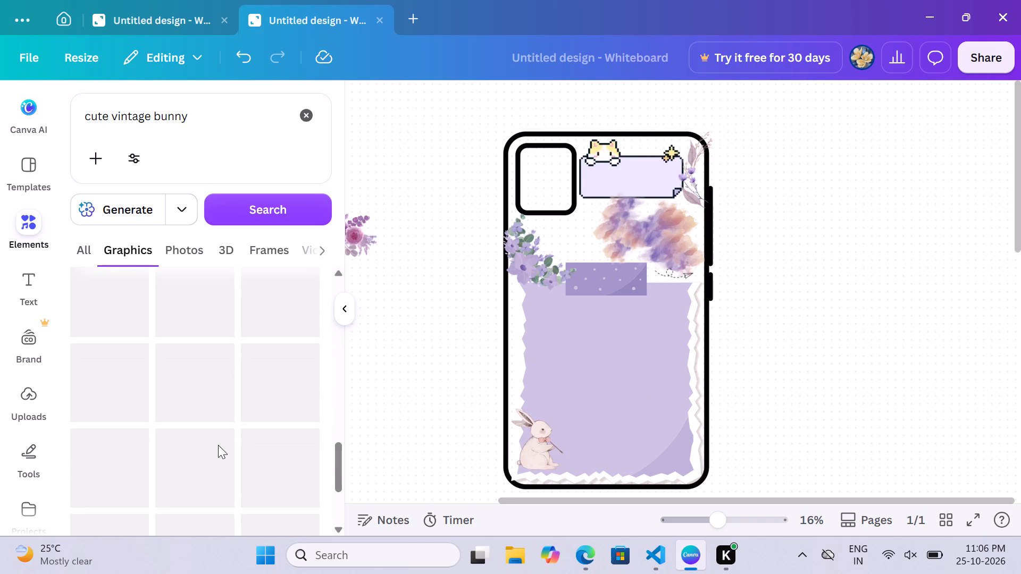
scroll(218, 445, "up", 3)
scroll(218, 445, "down", 3)
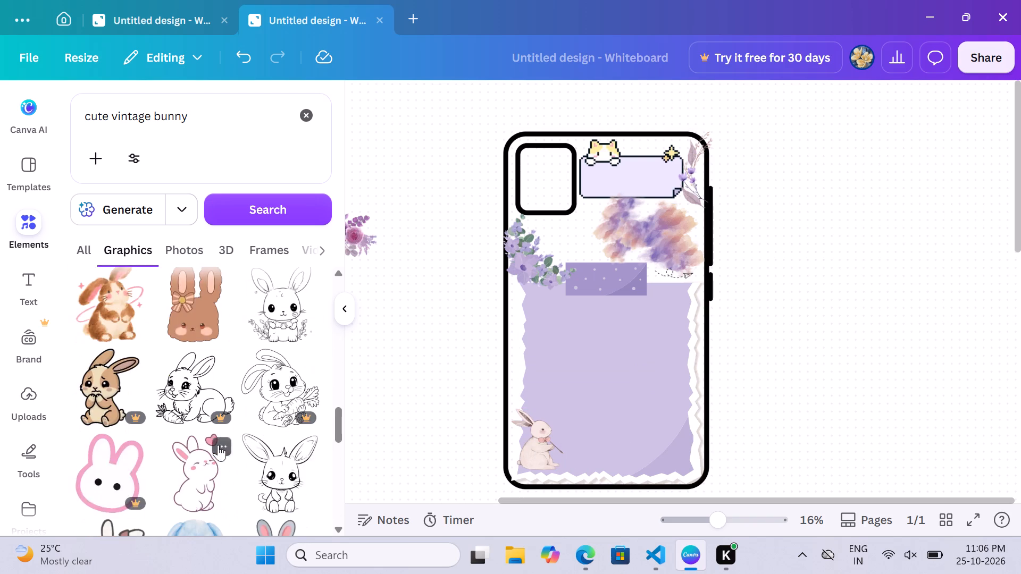
scroll(218, 445, "down", 5)
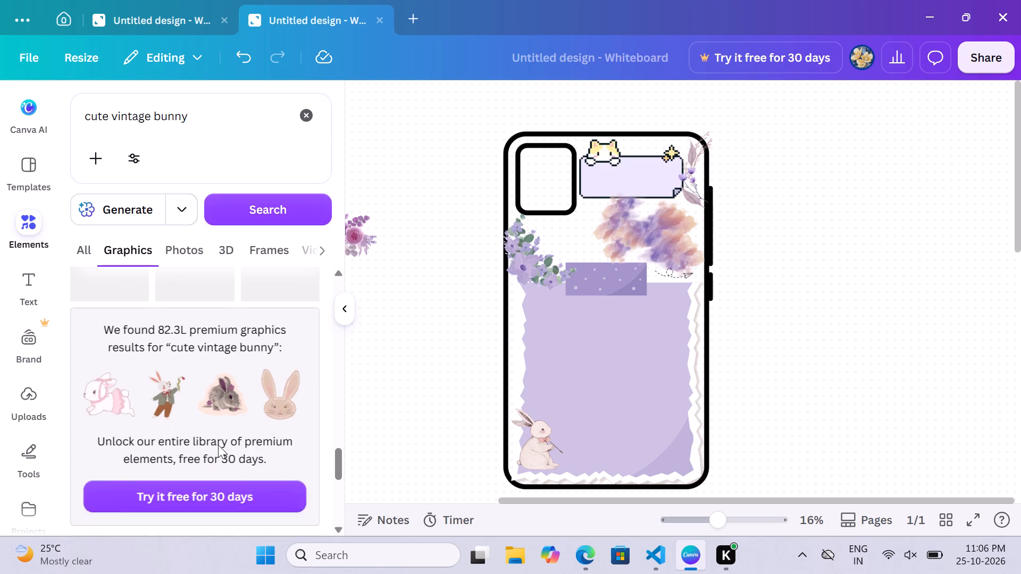
scroll(218, 445, "down", 4)
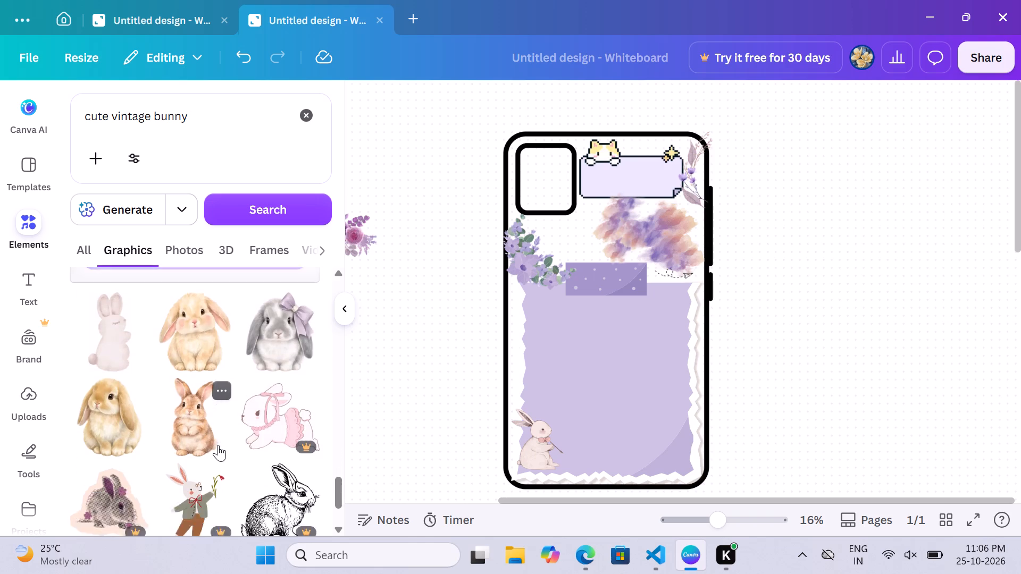
scroll(218, 445, "down", 6)
scroll(218, 445, "up", 1)
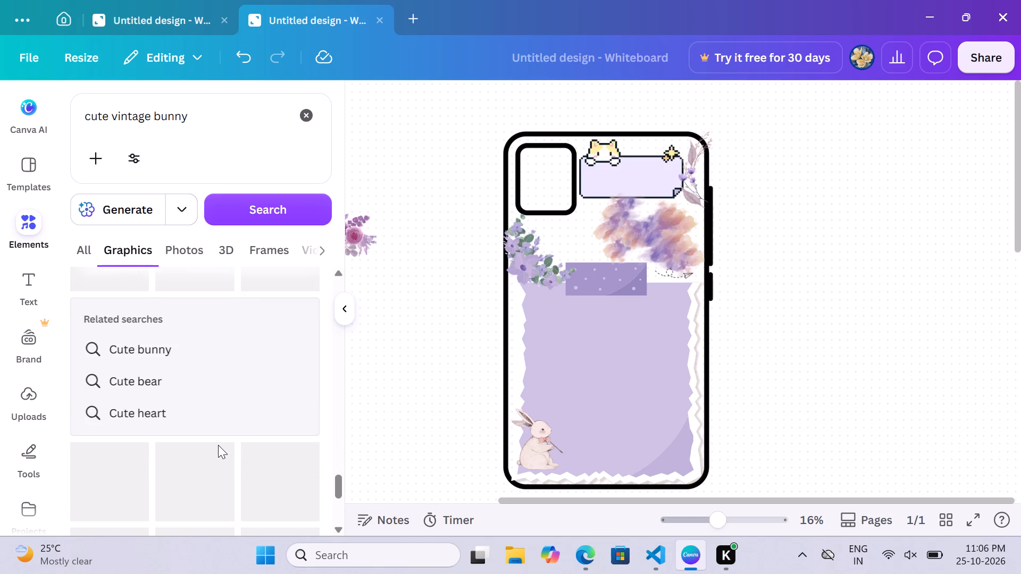
scroll(218, 445, "up", 1)
Search the related term "Cute heart" and place two pastel hanging-hearts graphics side by side at the purple note's upper-left corner, below the flowers.
left_click(218, 445)
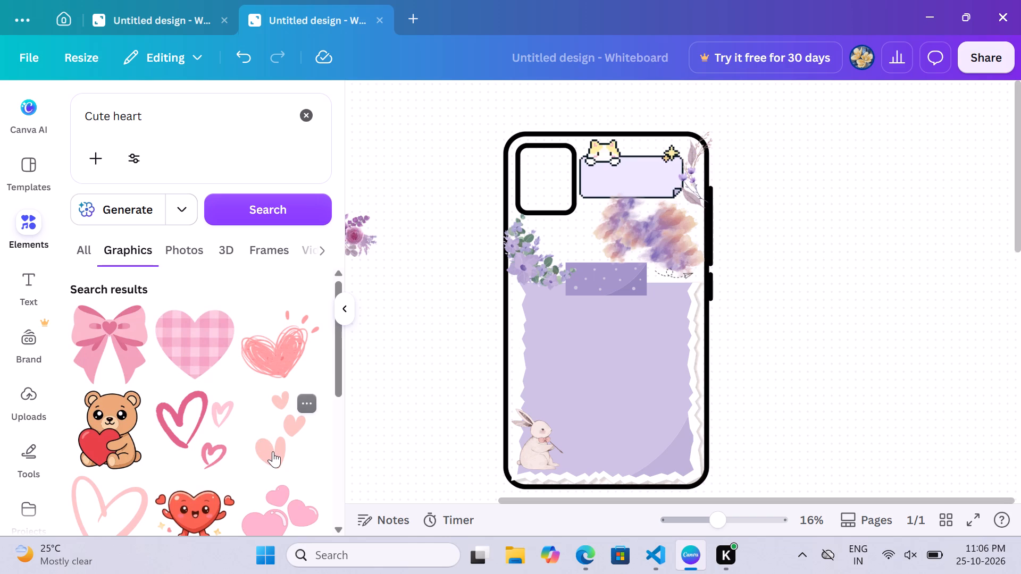
scroll(276, 450, "down", 2)
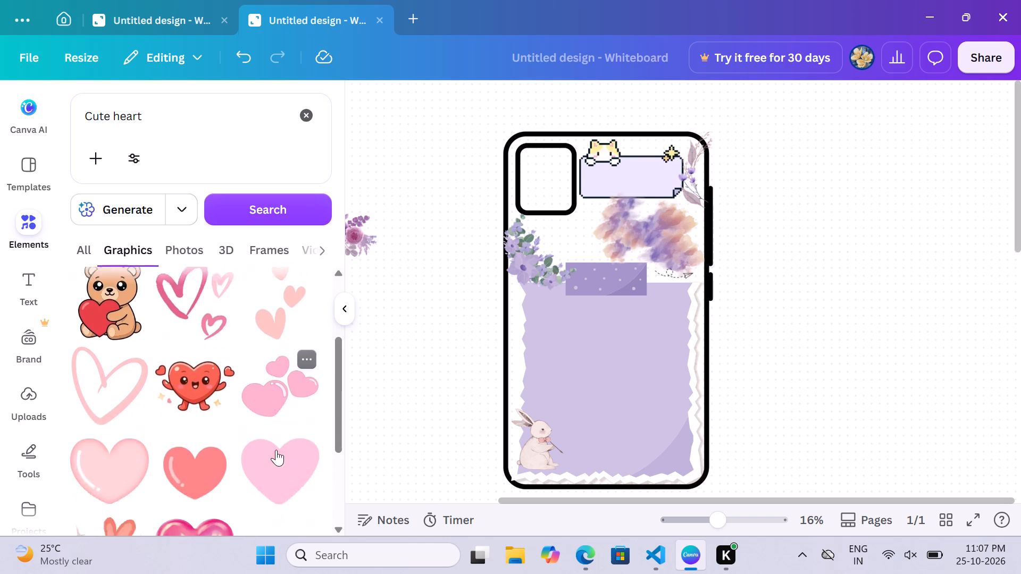
scroll(276, 450, "down", 1)
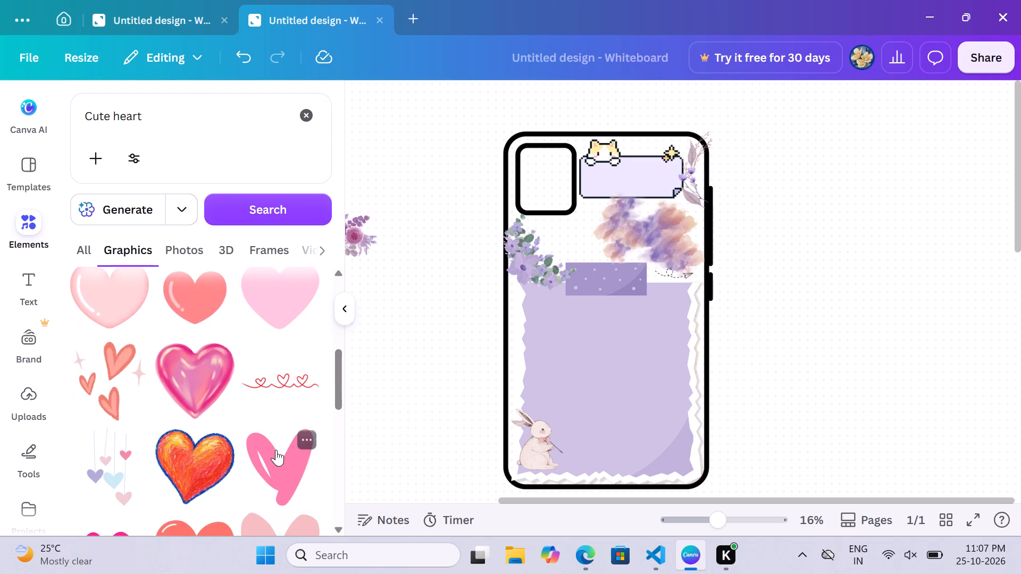
scroll(276, 450, "down", 1)
left_click_drag(115, 417, 340, 382)
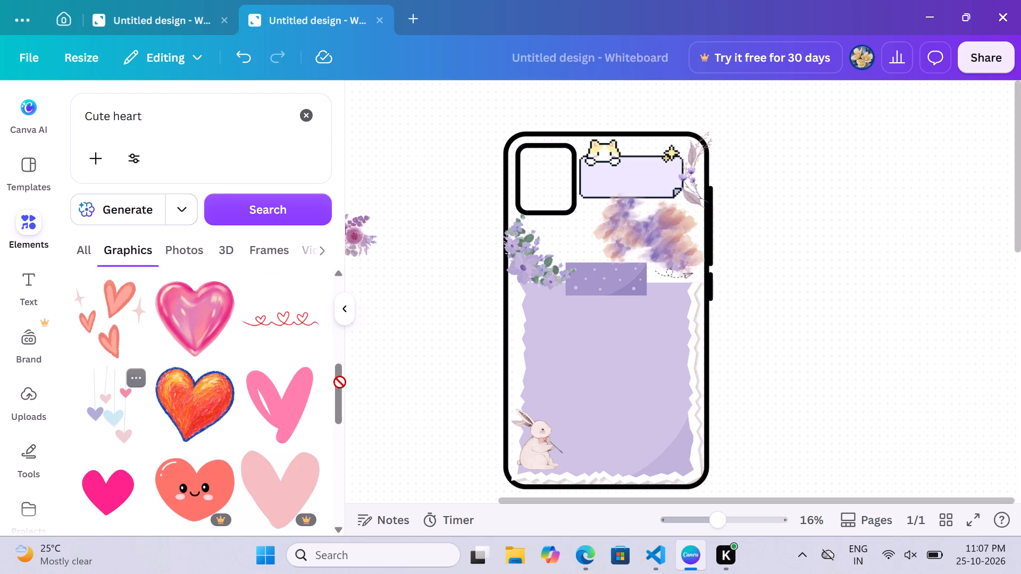
left_click_drag(340, 382, 580, 354)
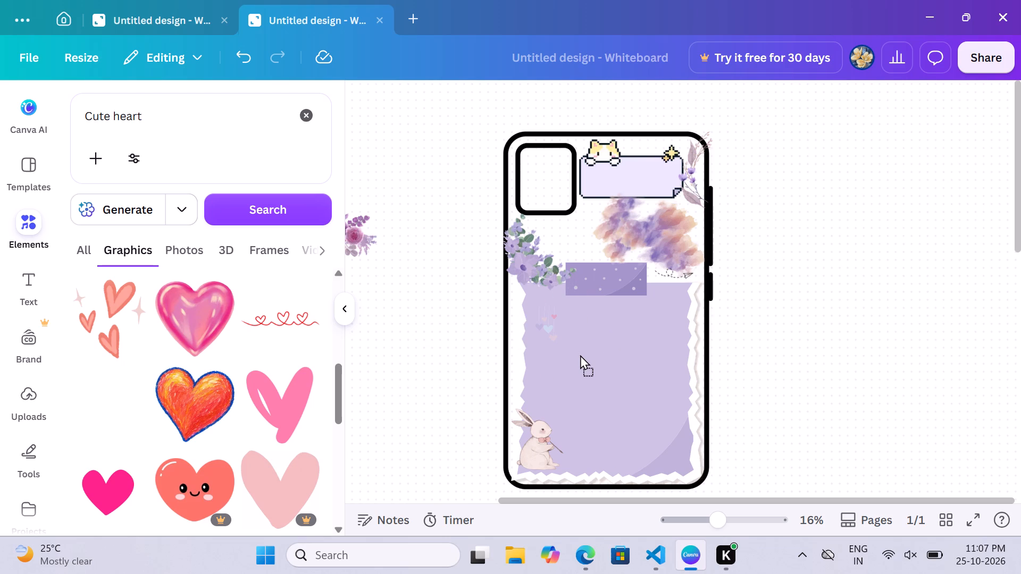
left_click_drag(580, 354, 588, 342)
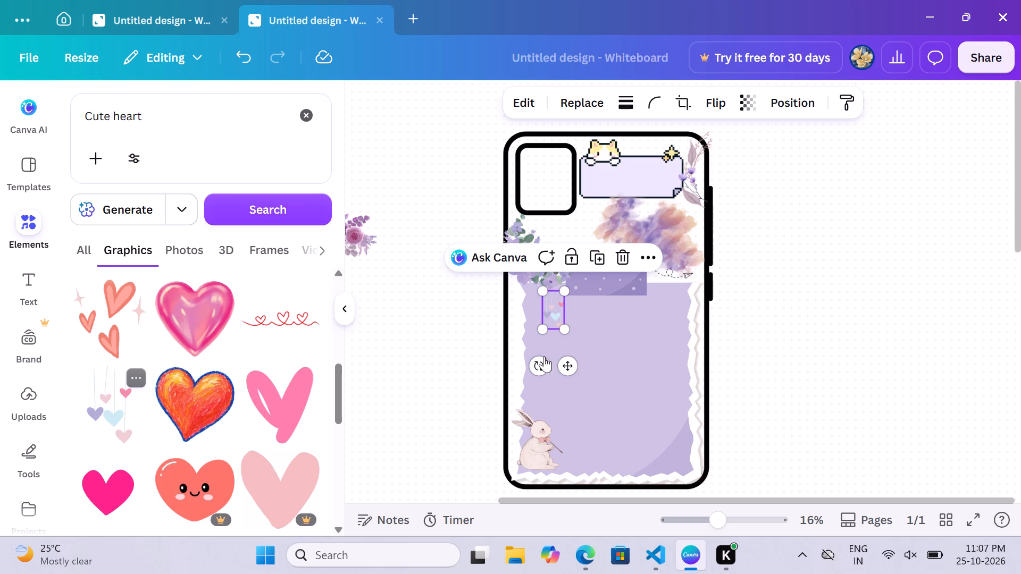
left_click(440, 363)
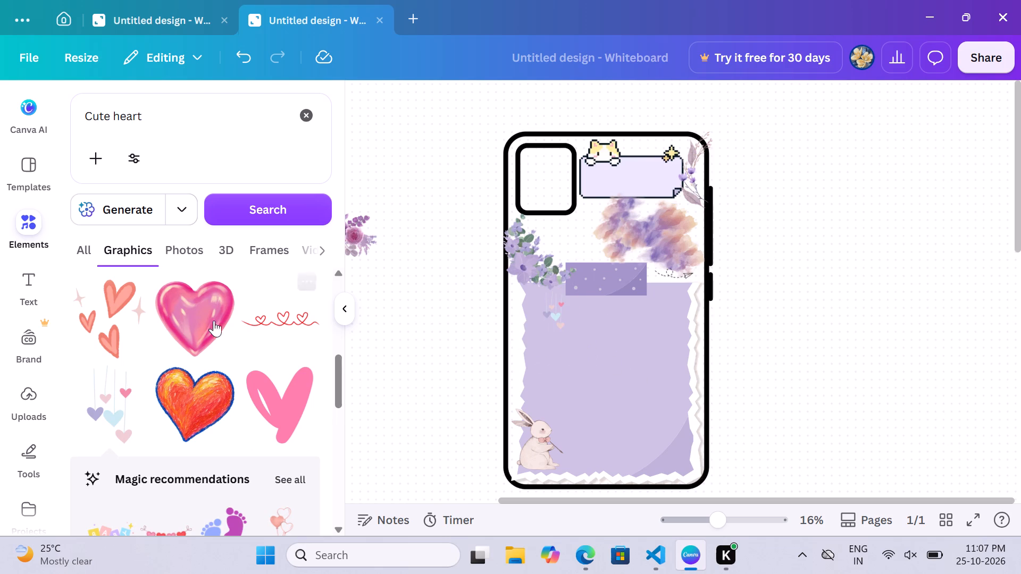
left_click_drag(123, 410, 564, 336)
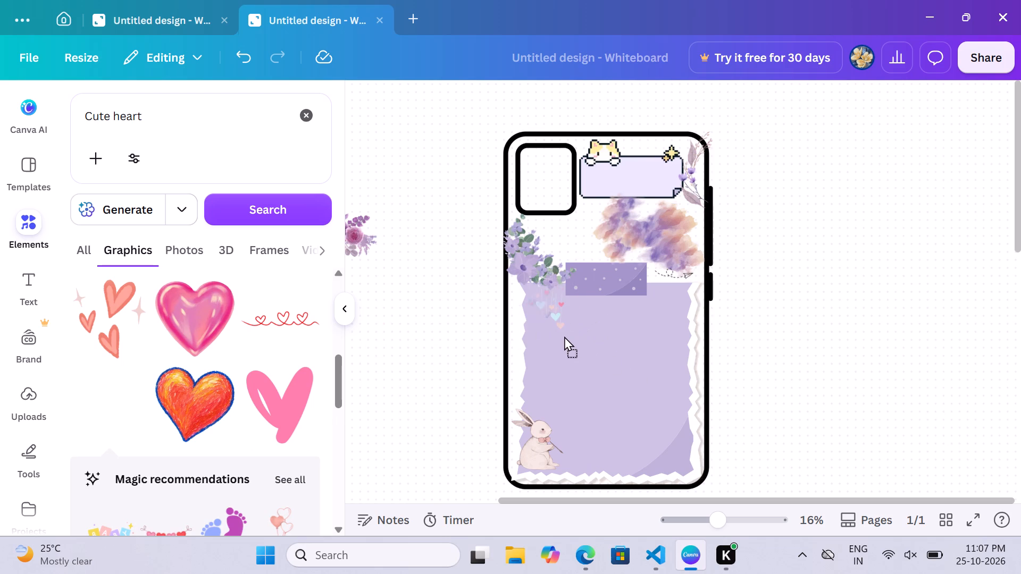
left_click_drag(564, 336, 571, 336)
left_click(435, 378)
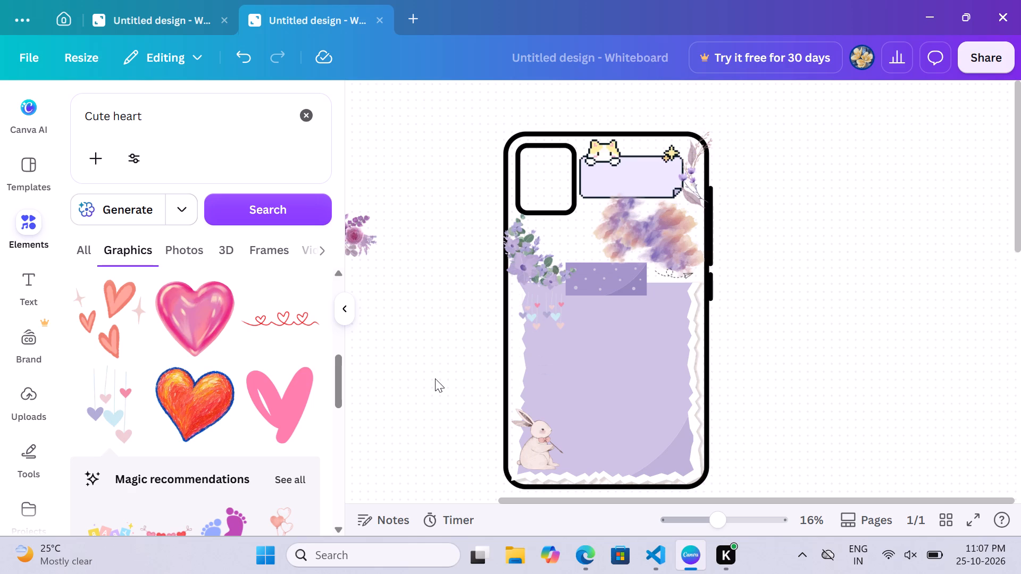
Add two more pastel hanging-hearts graphics side by side at the purple note's upper-right corner, level with the first pair.
left_click_drag(118, 426, 724, 347)
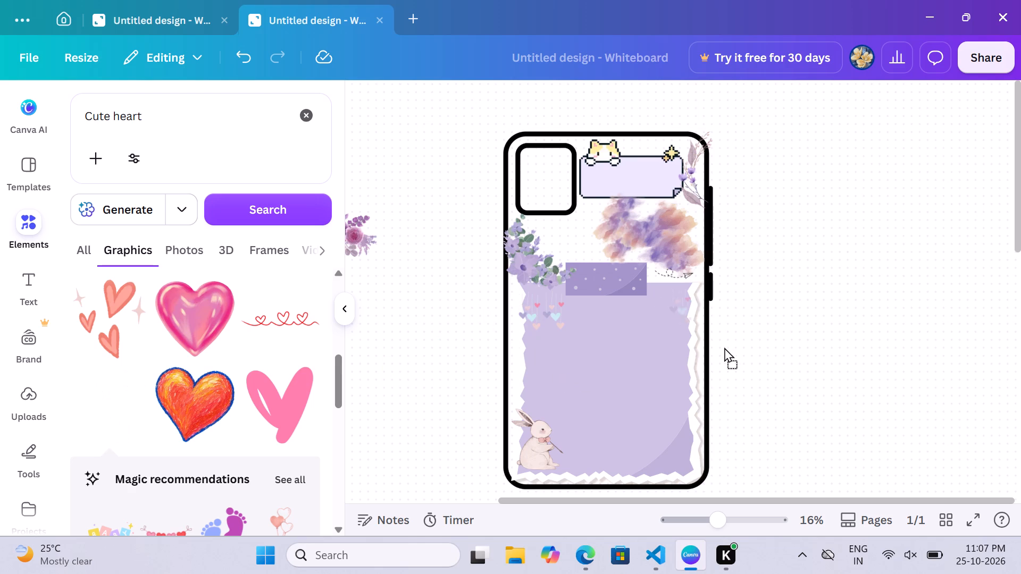
left_click_drag(724, 347, 697, 355)
left_click_drag(697, 355, 696, 349)
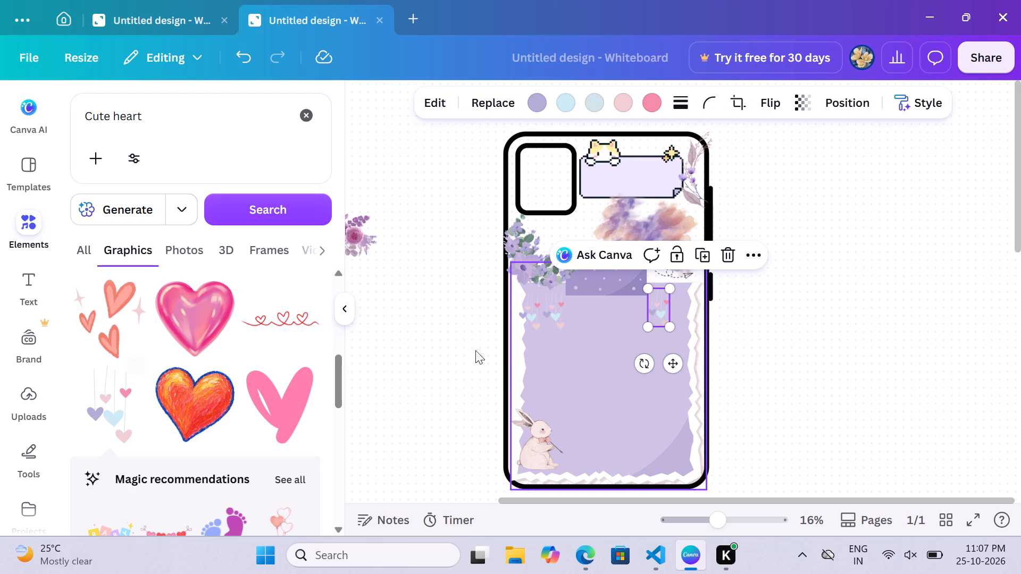
left_click(442, 372)
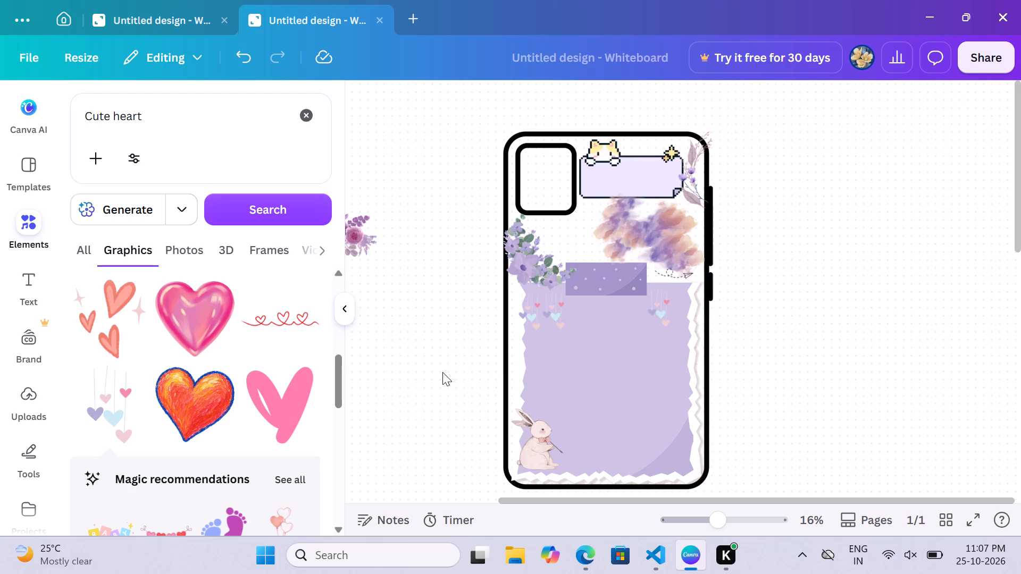
left_click_drag(100, 415, 588, 349)
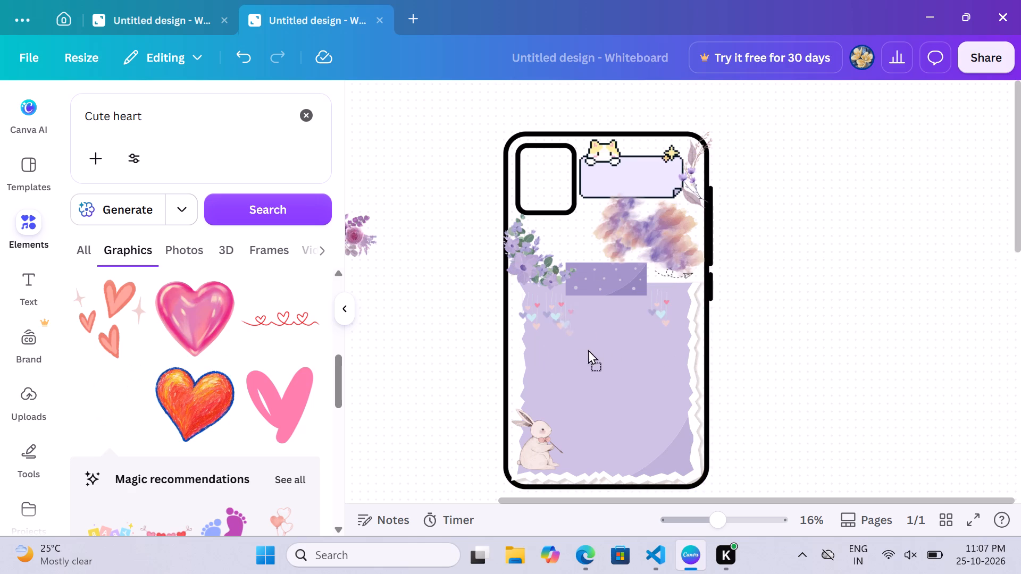
left_click_drag(588, 349, 696, 341)
left_click_drag(696, 341, 699, 336)
left_click(788, 347)
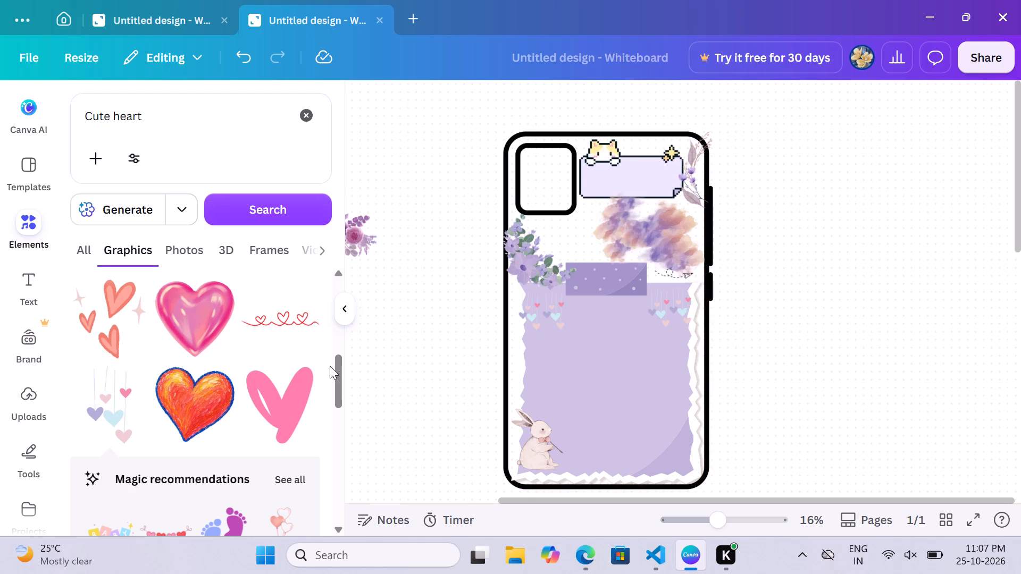
Replace the "Cute heart" search with "pearls".
left_click(157, 131)
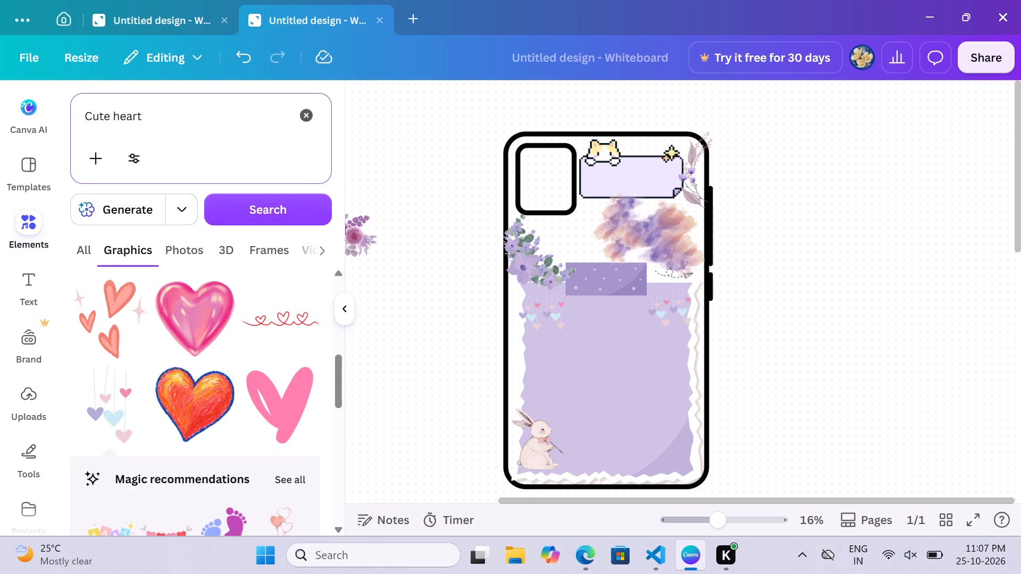
left_click(156, 121)
key("BackSpace")
key("BackSpace")
key("BackSpace")
key("BackSpace")
key("BackSpace")
key("BackSpace")
key("BackSpace")
key("BackSpace")
key("BackSpace")
key("BackSpace")
key("BackSpace")
key("BackSpace")
key("BackSpace")
key("BackSpace")
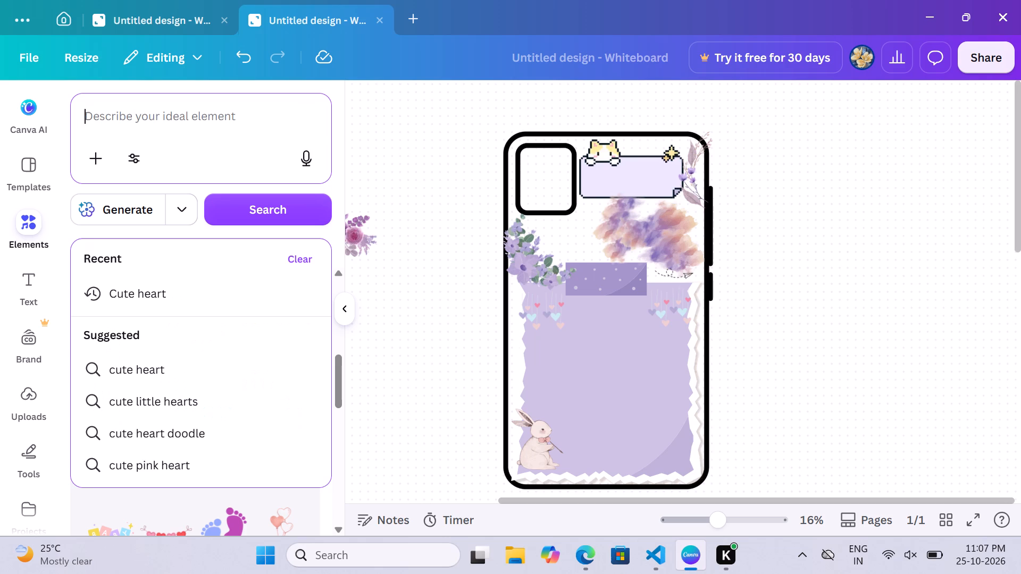
key("BackSpace")
type("pearls")
key("Return")
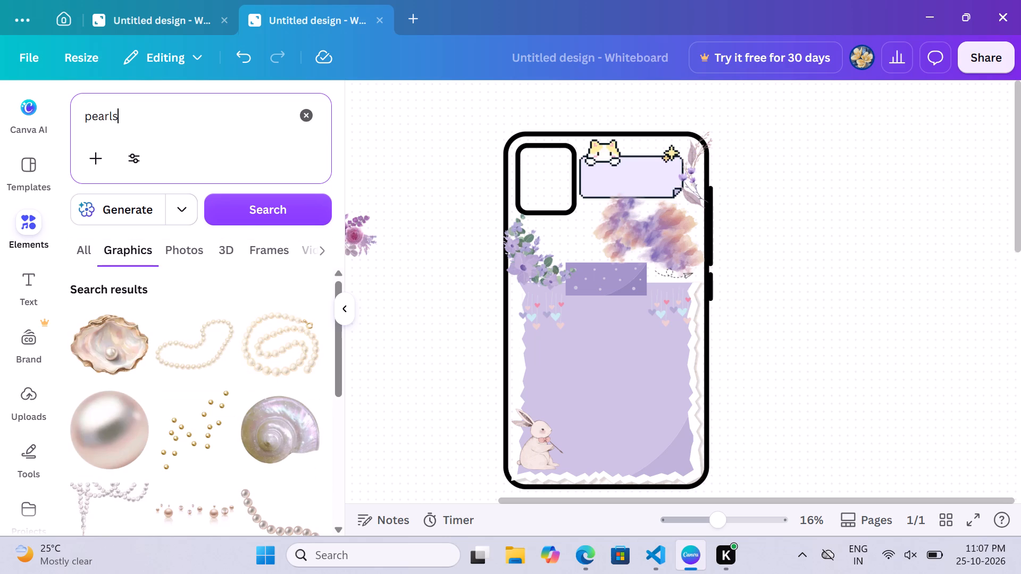
Look through the "pearls" graphics for a decoration that suits the phone cover.
scroll(195, 423, "down", 2)
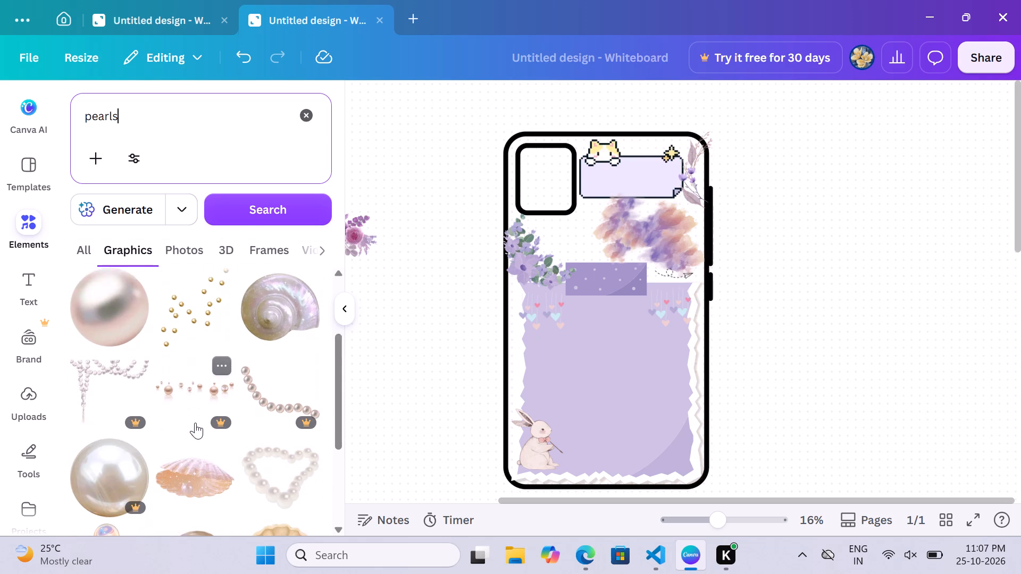
scroll(195, 423, "down", 3)
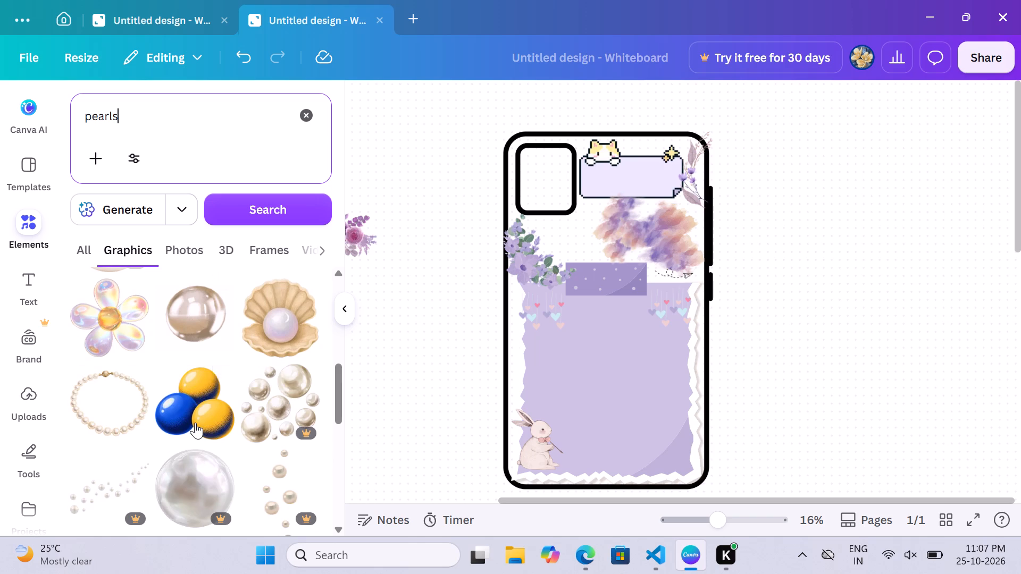
scroll(195, 423, "down", 2)
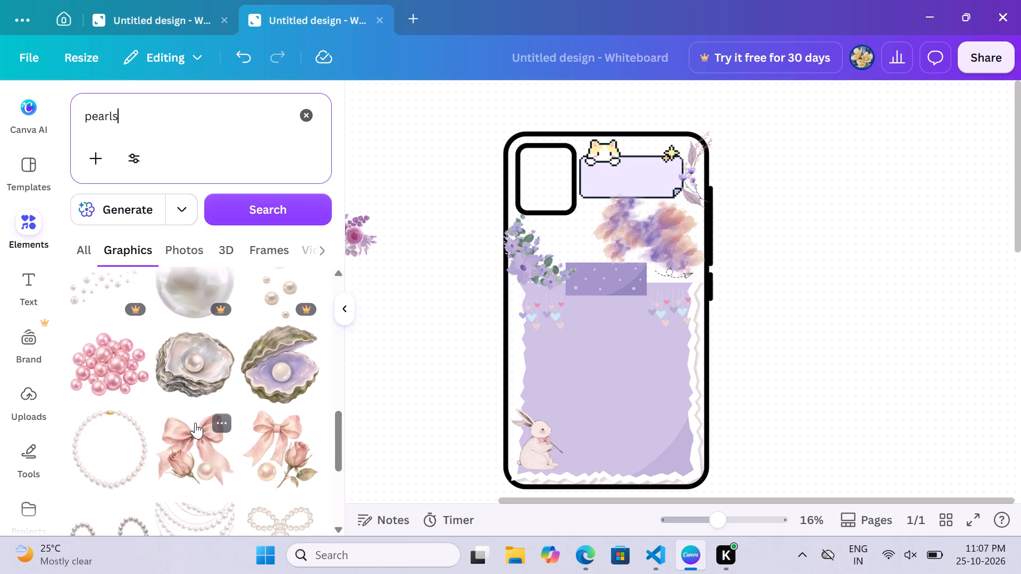
scroll(195, 423, "down", 1)
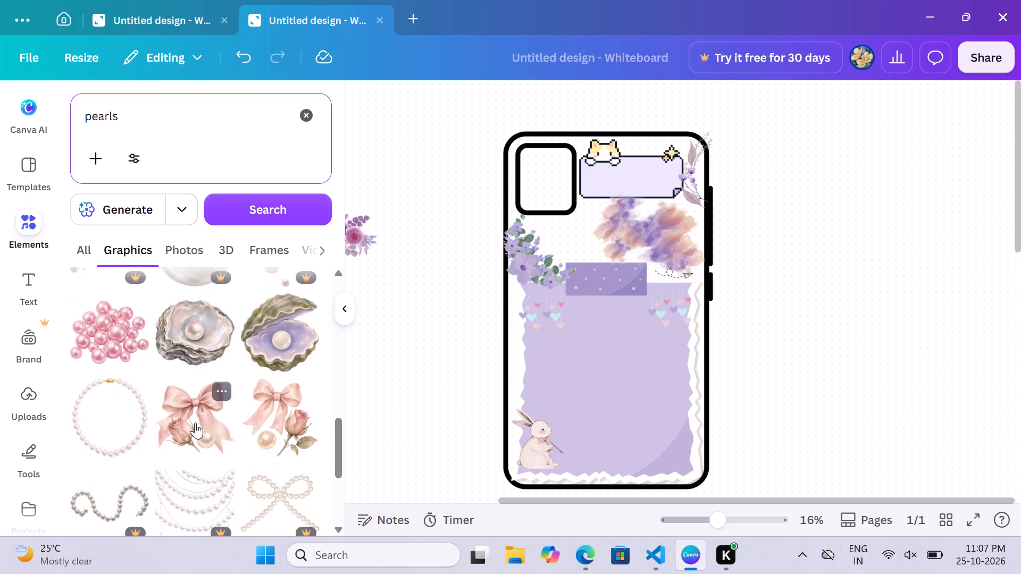
scroll(195, 423, "down", 2)
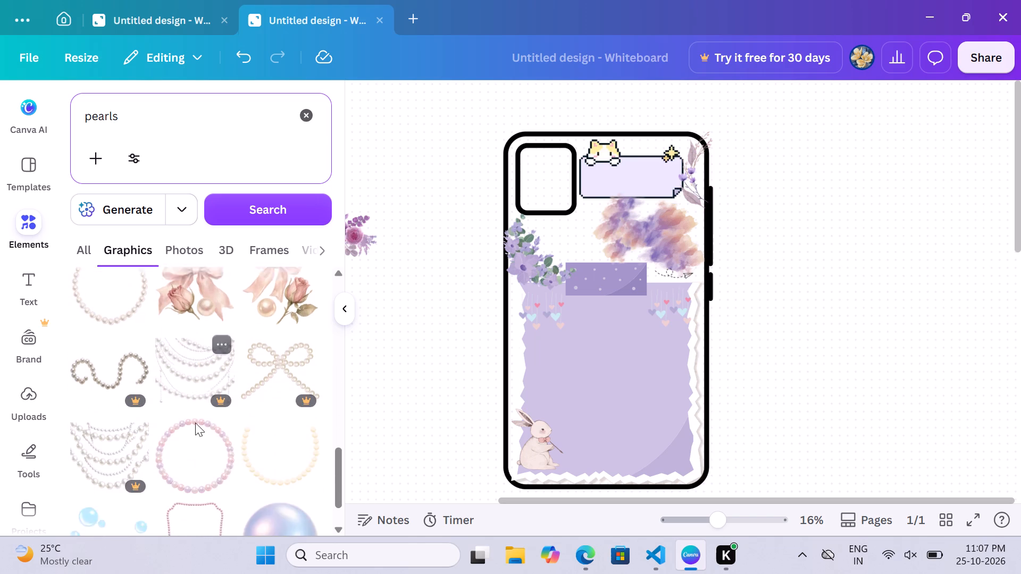
scroll(195, 423, "down", 2)
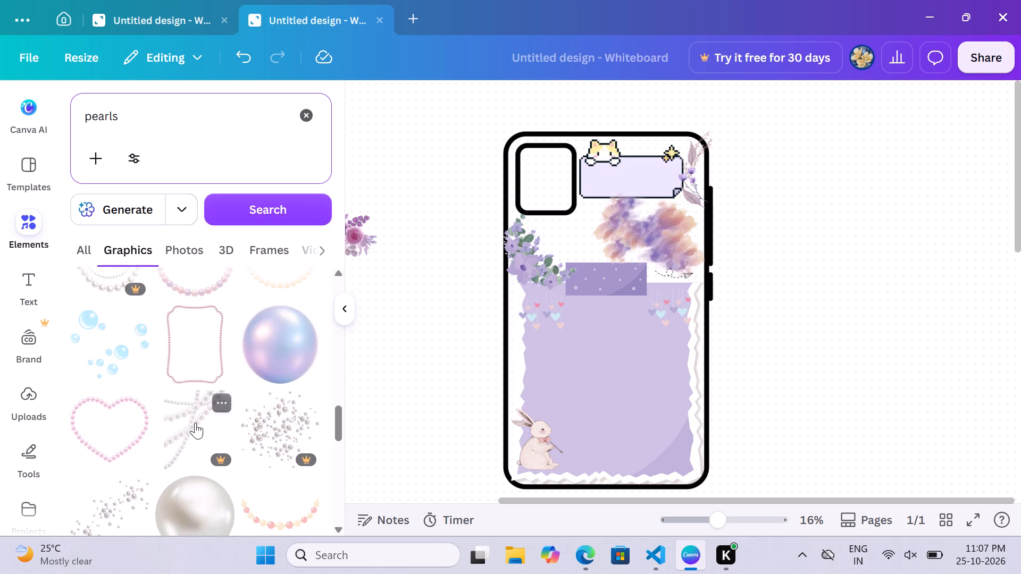
scroll(195, 423, "down", 3)
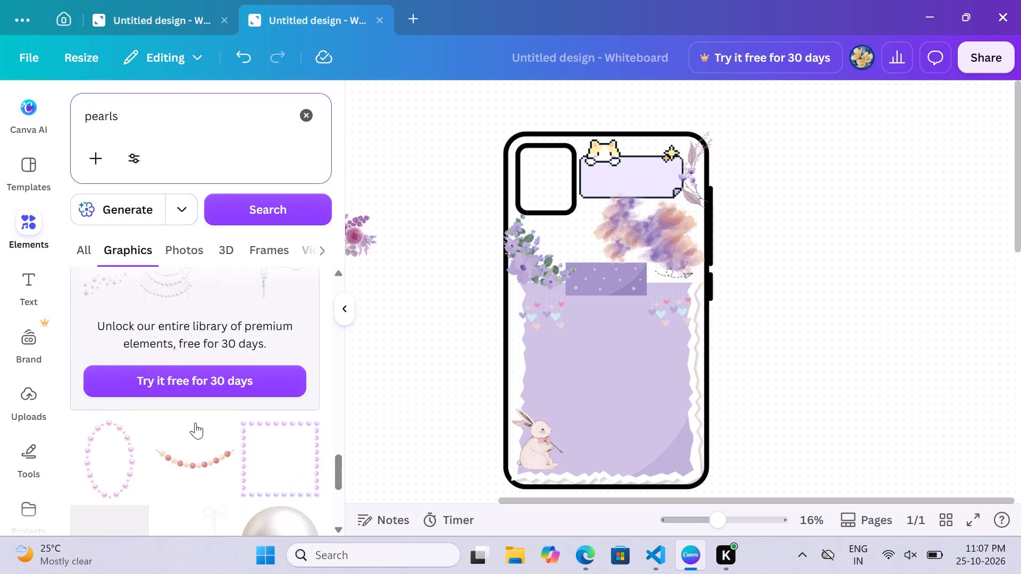
scroll(195, 423, "down", 3)
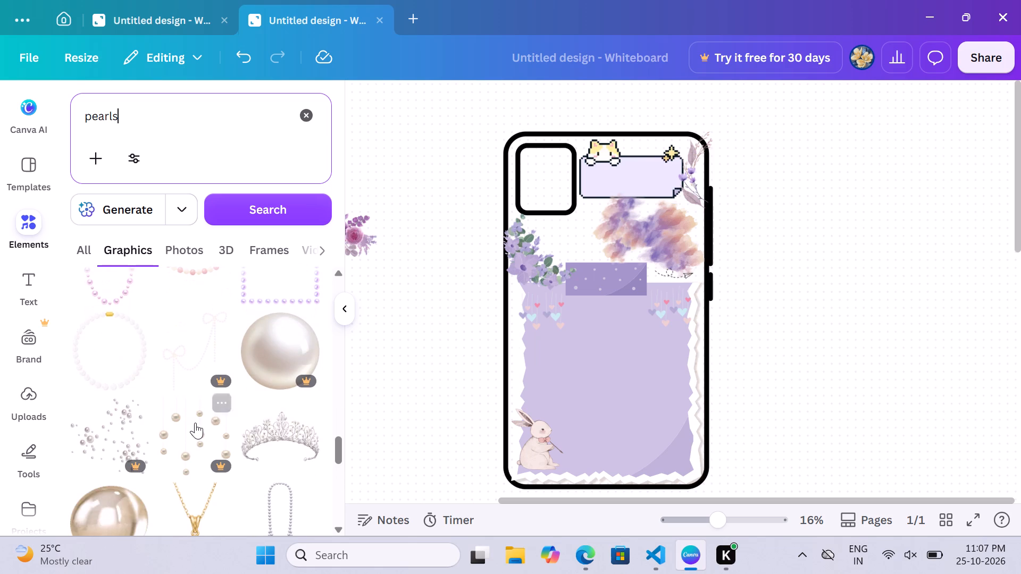
scroll(195, 423, "down", 4)
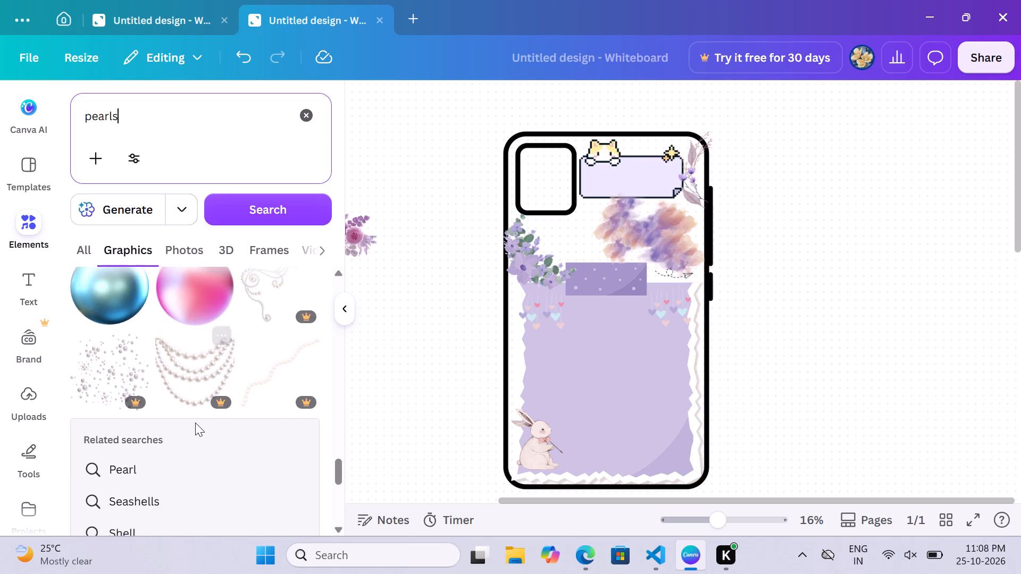
scroll(195, 423, "down", 2)
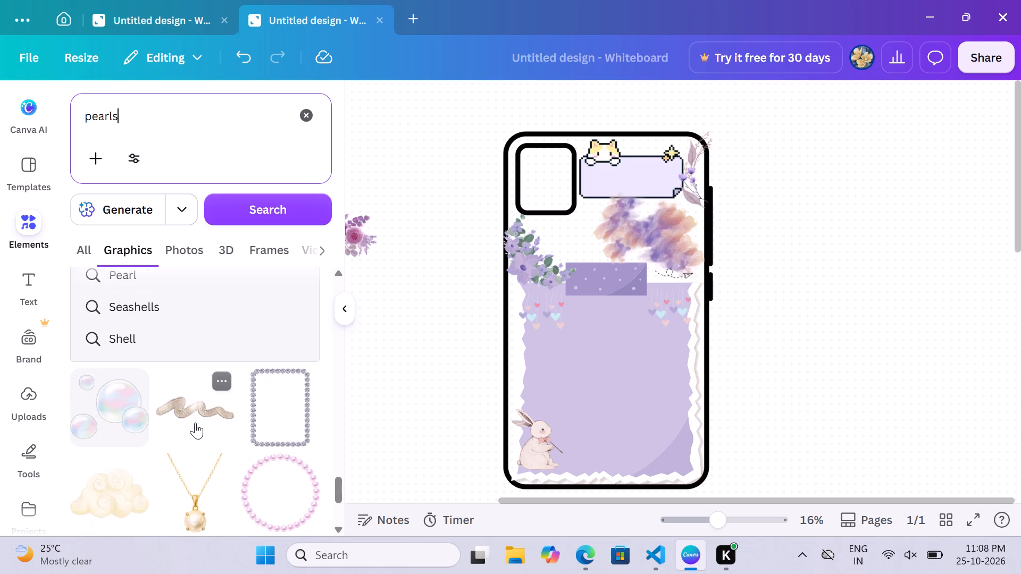
scroll(195, 423, "down", 4)
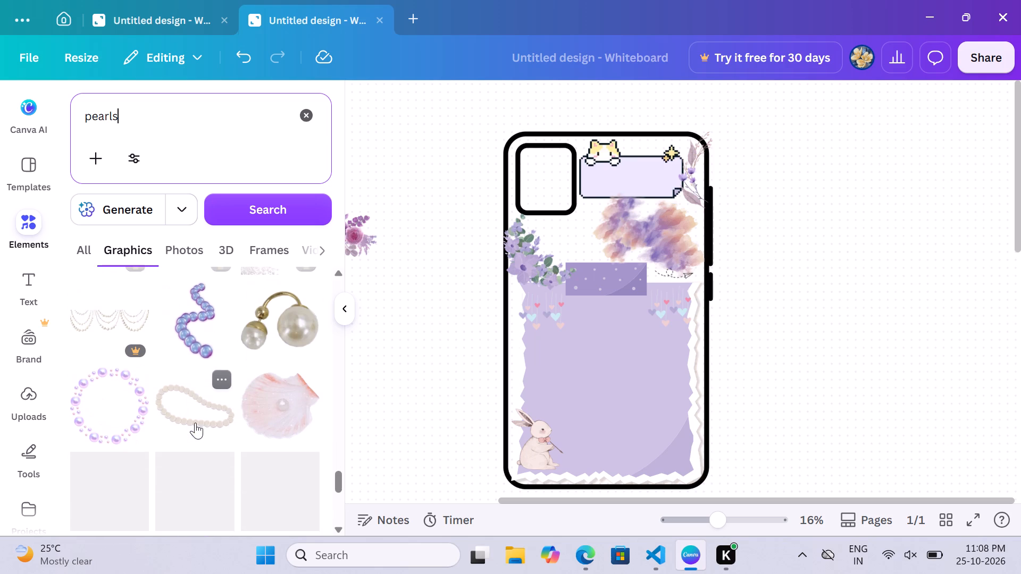
scroll(195, 423, "down", 2)
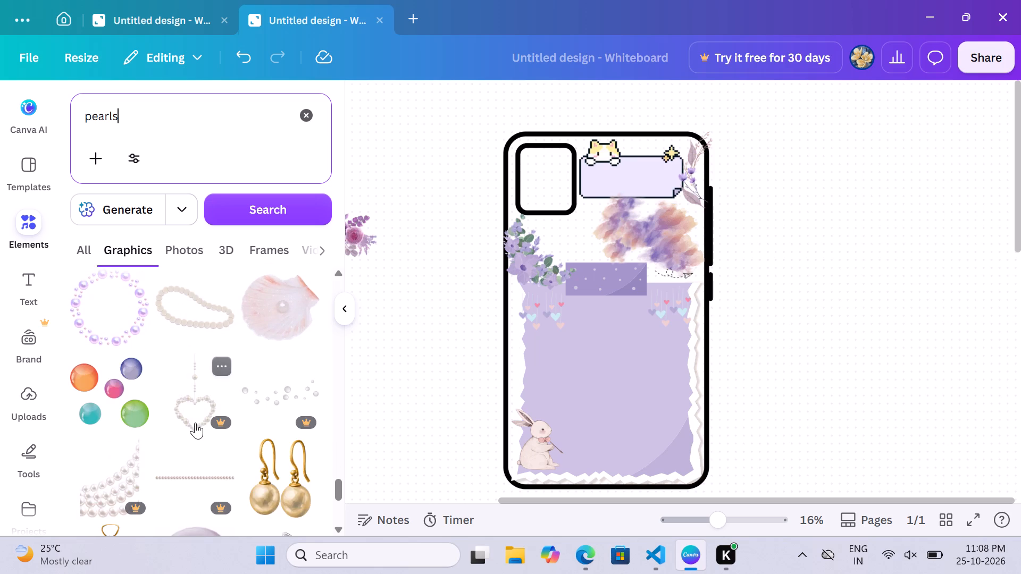
scroll(195, 423, "down", 4)
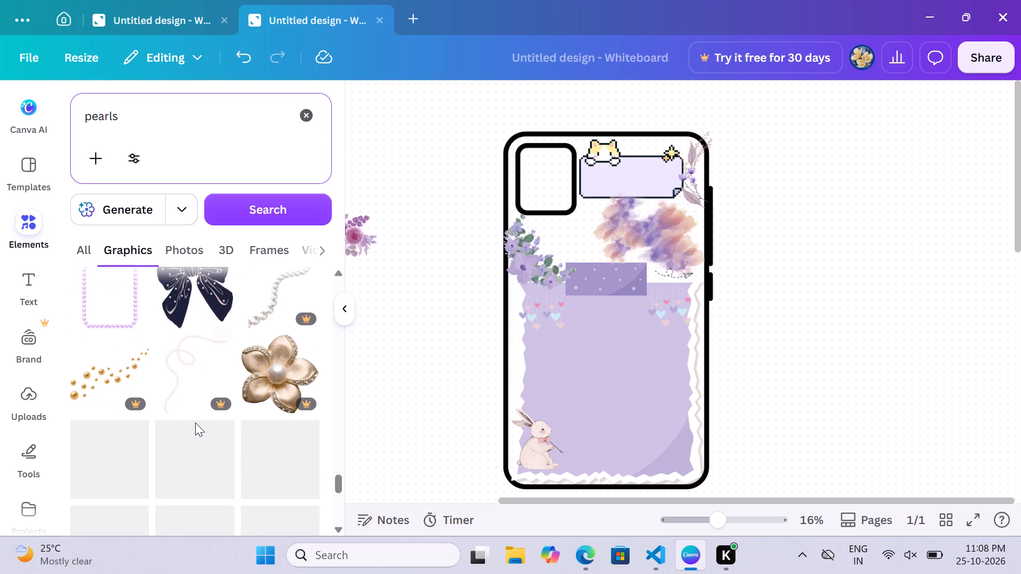
scroll(195, 423, "down", 2)
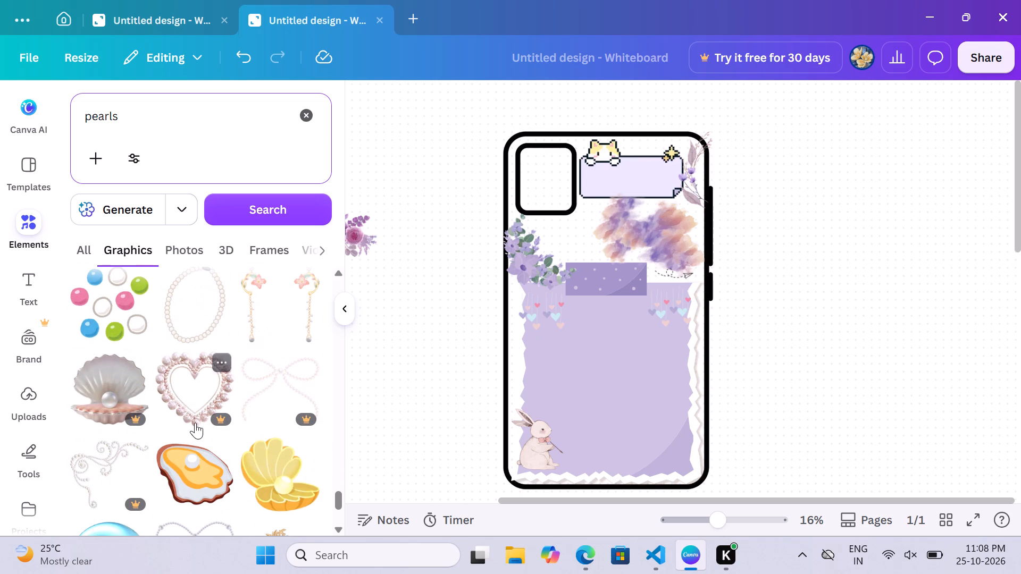
scroll(195, 423, "down", 2)
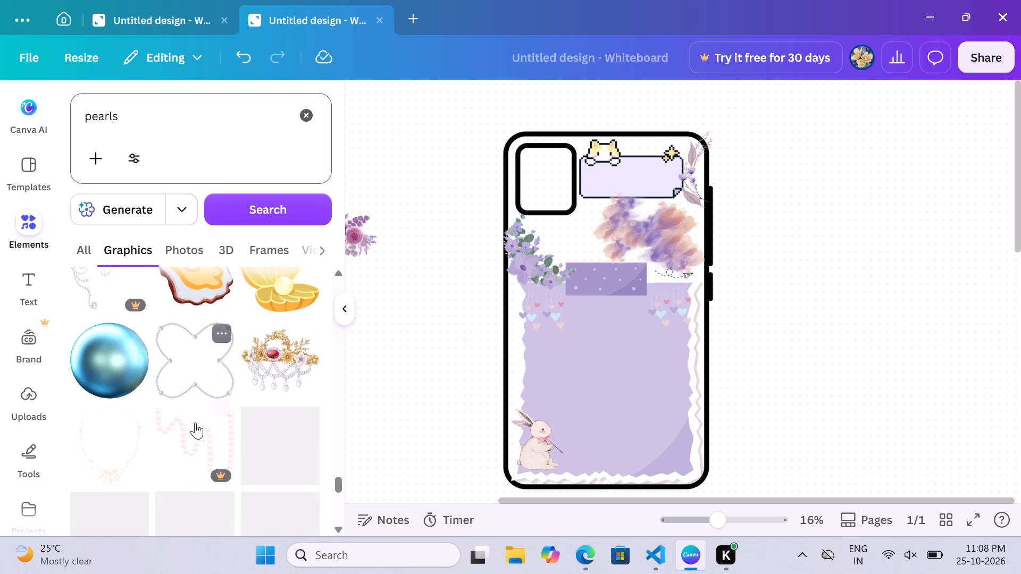
scroll(195, 423, "down", 3)
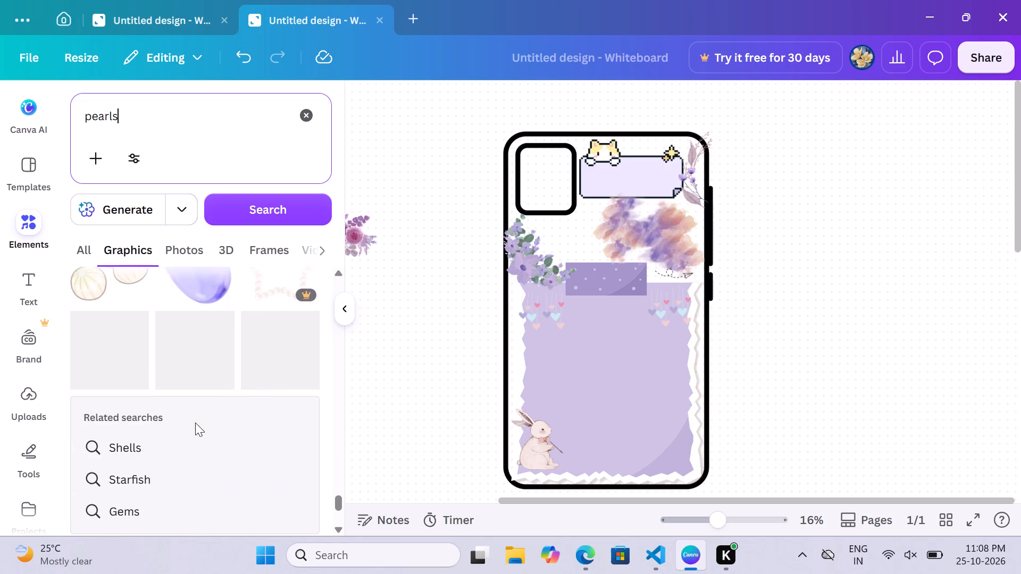
scroll(195, 423, "up", 1)
scroll(195, 423, "down", 3)
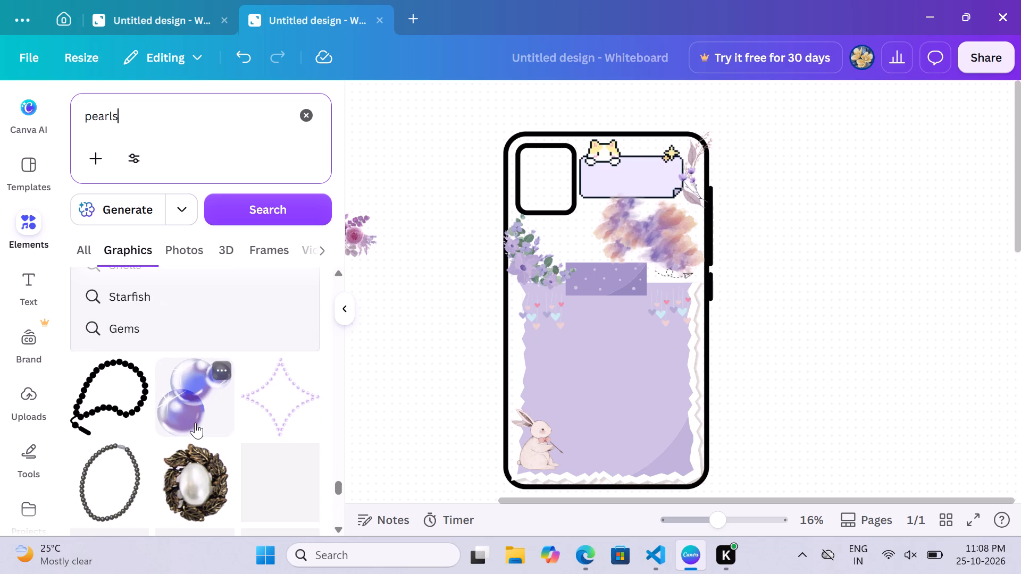
scroll(195, 423, "down", 4)
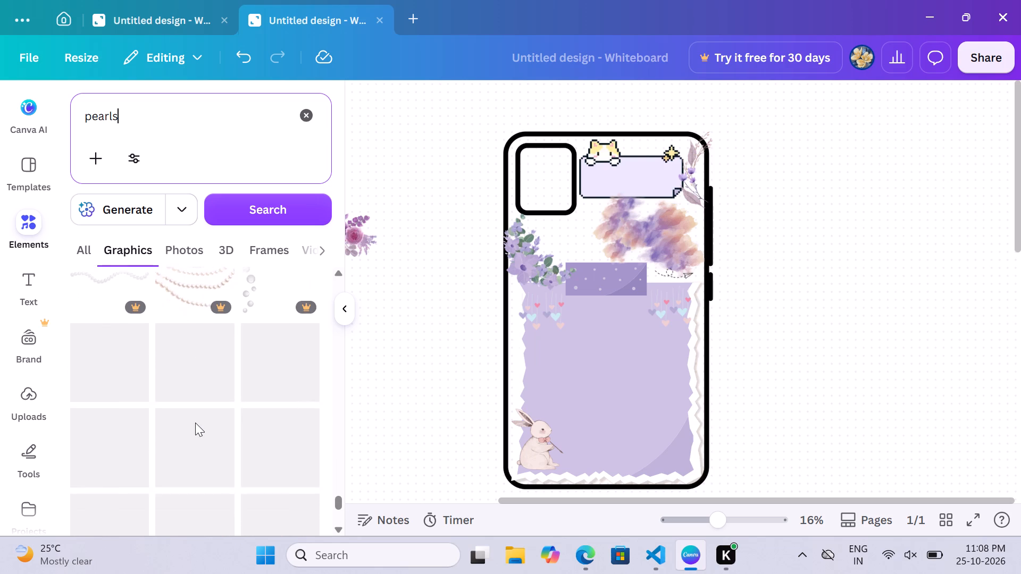
scroll(195, 423, "down", 2)
scroll(195, 423, "up", 19)
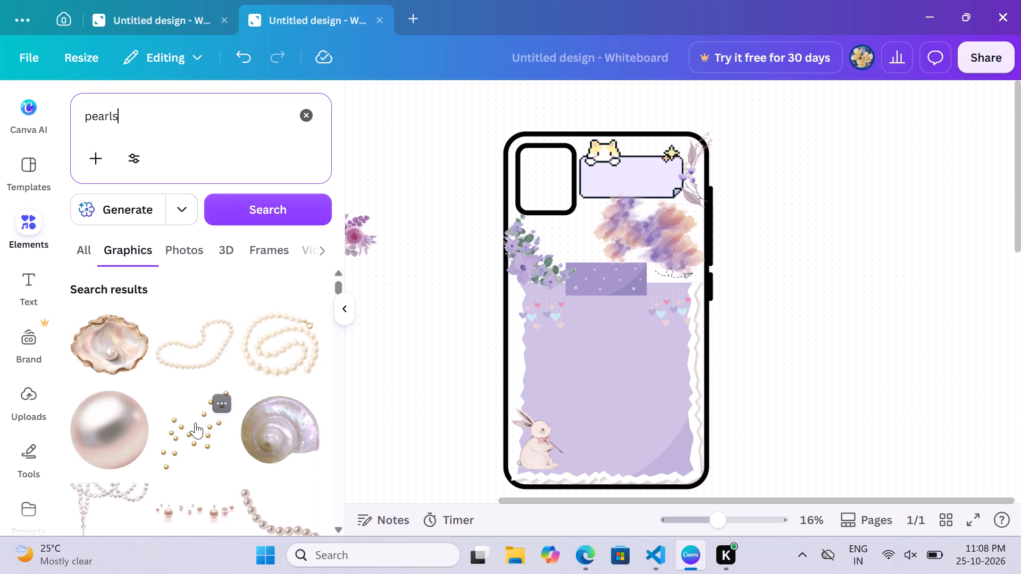
scroll(195, 423, "down", 2)
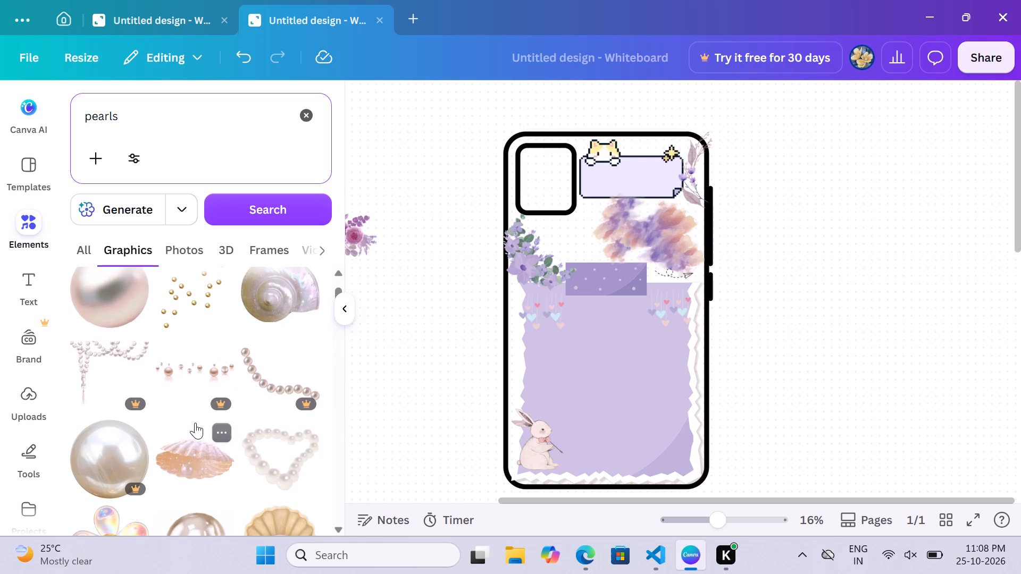
Add the open oyster shell with a pearl to the purple note's lower-right corner, shrunk to about three quarters of its size.
scroll(195, 423, "up", 3)
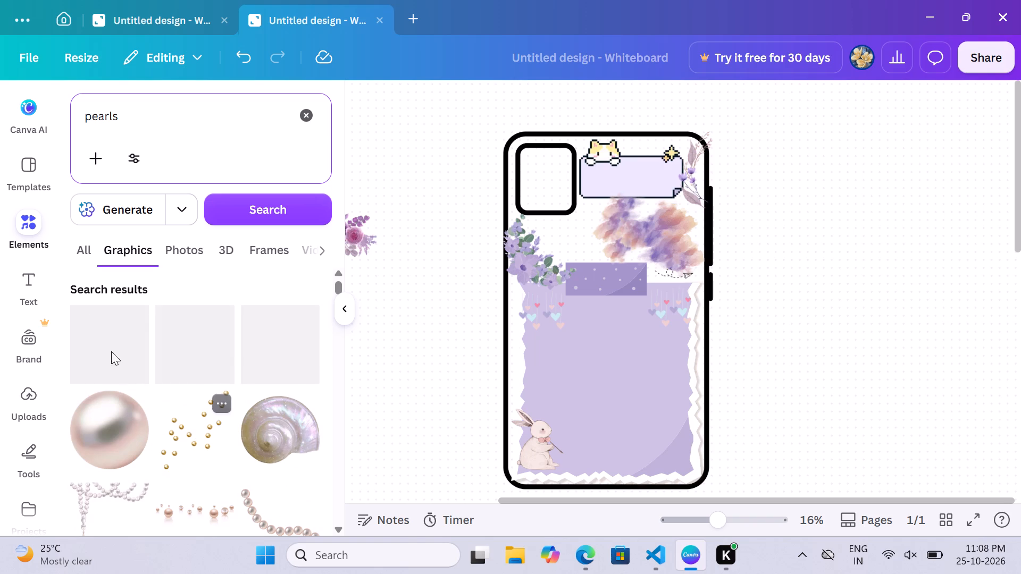
left_click_drag(118, 365, 648, 491)
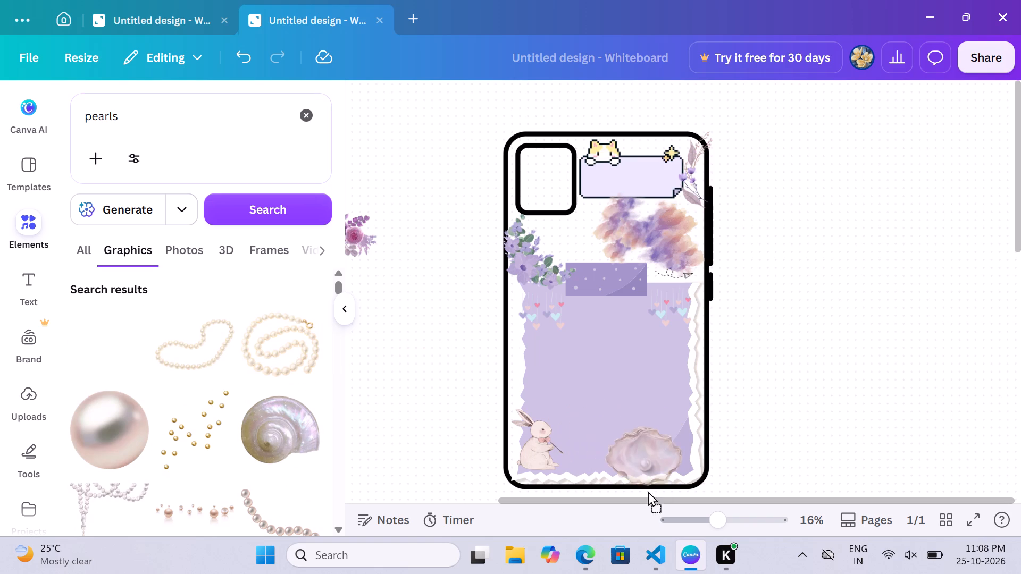
left_click_drag(648, 491, 658, 456)
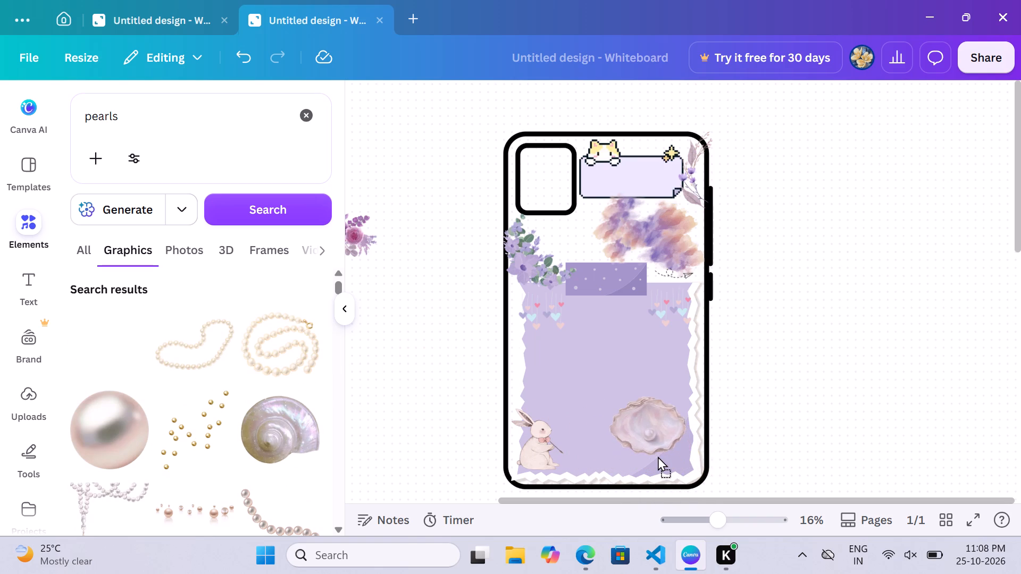
left_click_drag(658, 456, 663, 455)
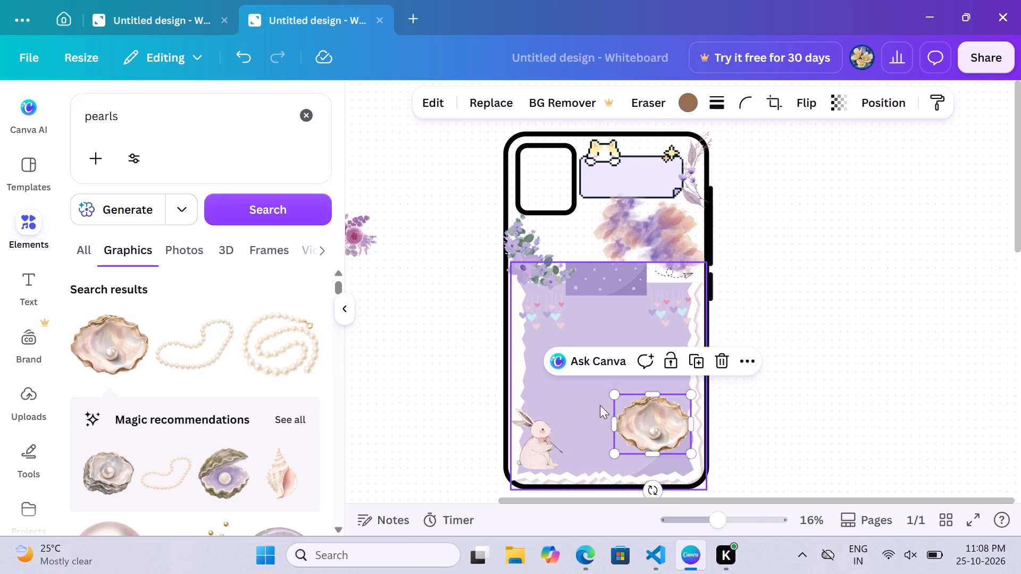
left_click_drag(614, 394, 630, 412)
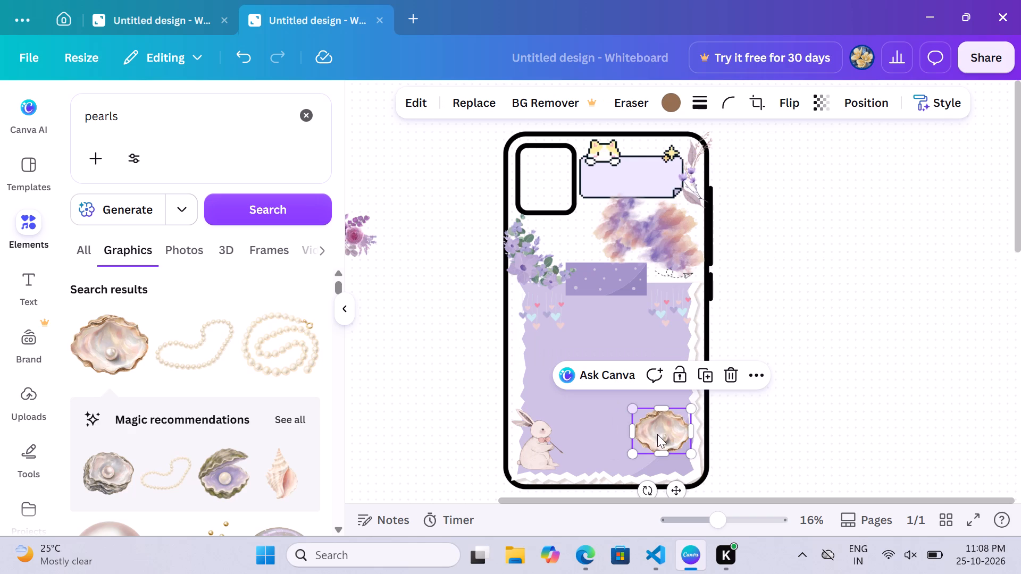
left_click_drag(661, 435, 655, 461)
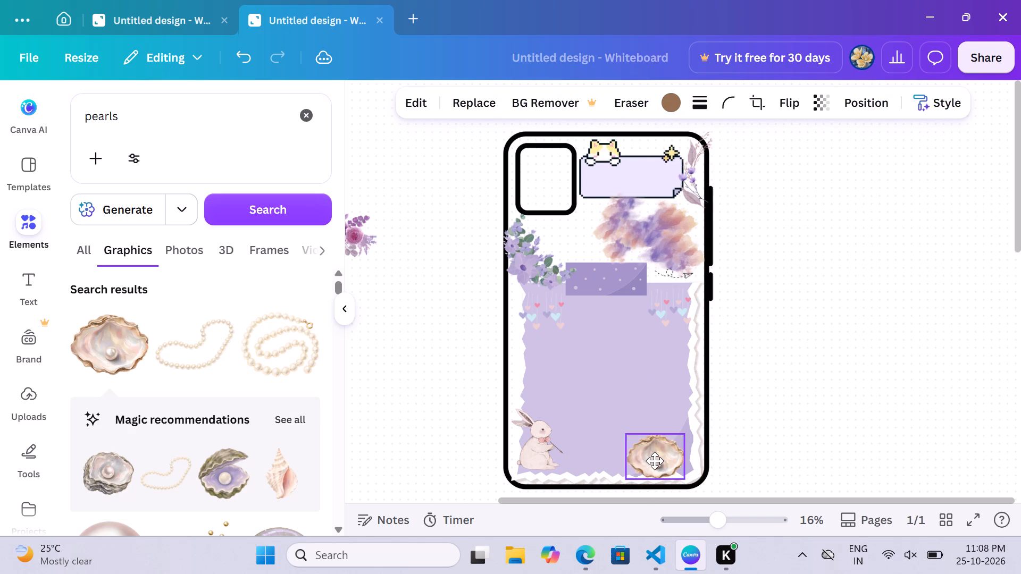
left_click_drag(655, 461, 663, 458)
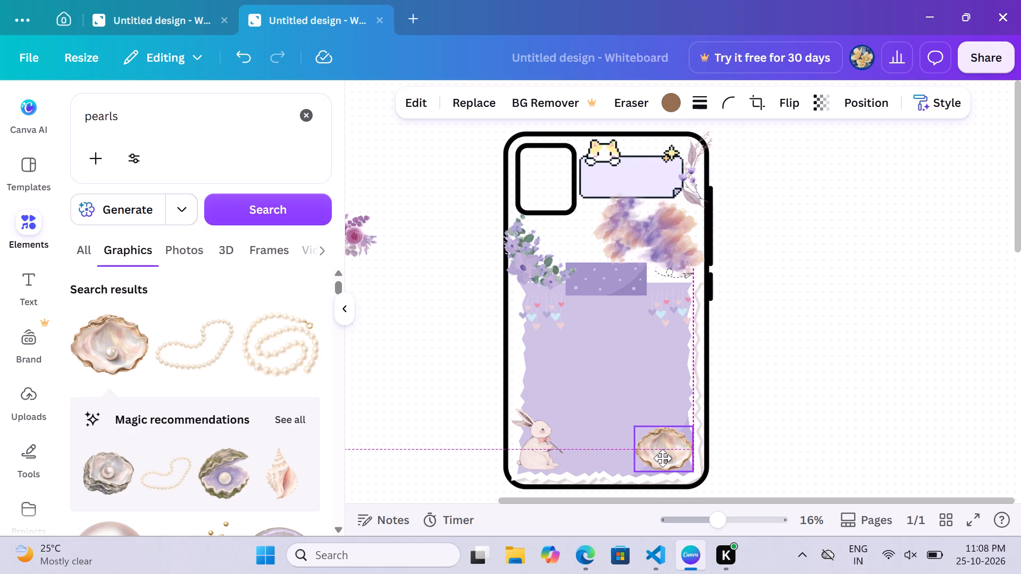
Move the oyster shell out of the phone outline onto the blank canvas, left of the bunny.
left_click_drag(663, 458, 390, 433)
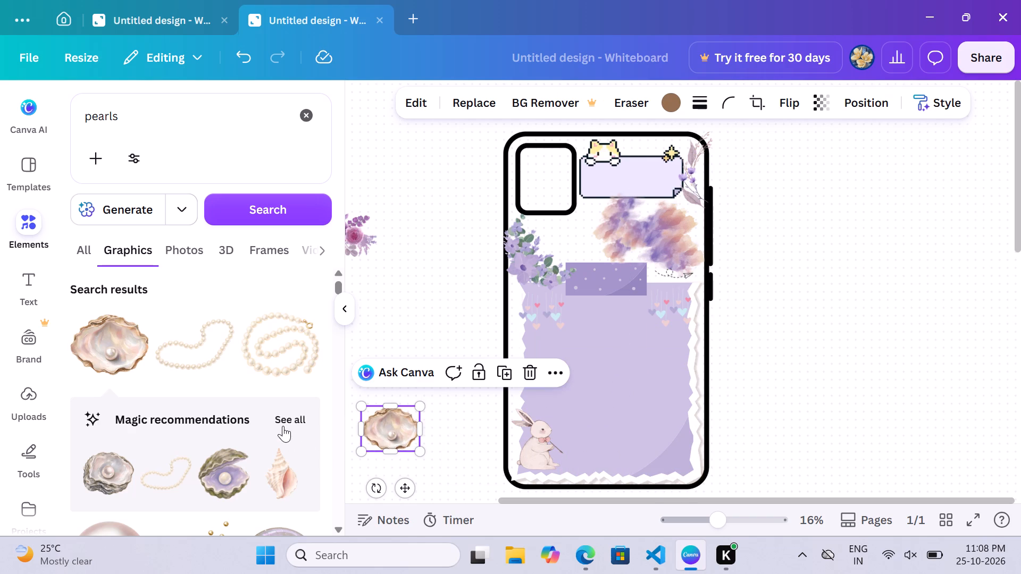
Add the orange starfish from the magic recommendations near the purple note's bottom edge, right of the bunny, shrunk to about half size.
left_click(304, 416)
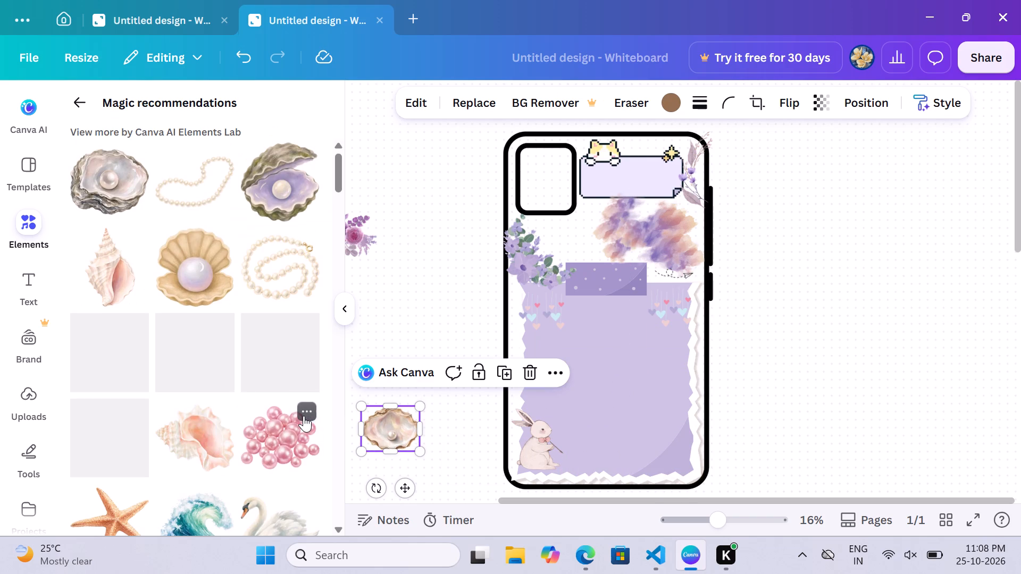
scroll(263, 334, "down", 3)
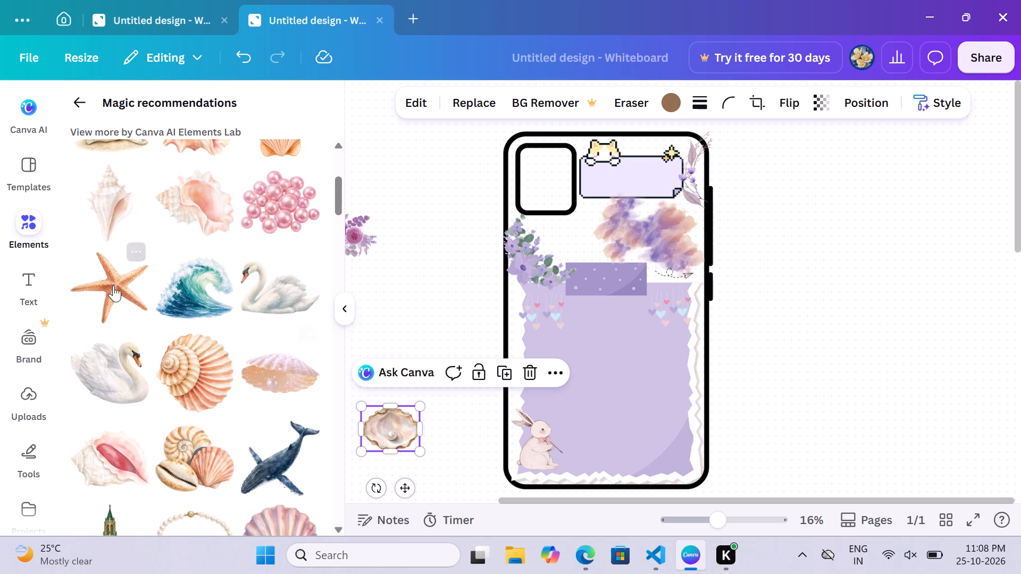
left_click_drag(115, 285, 623, 435)
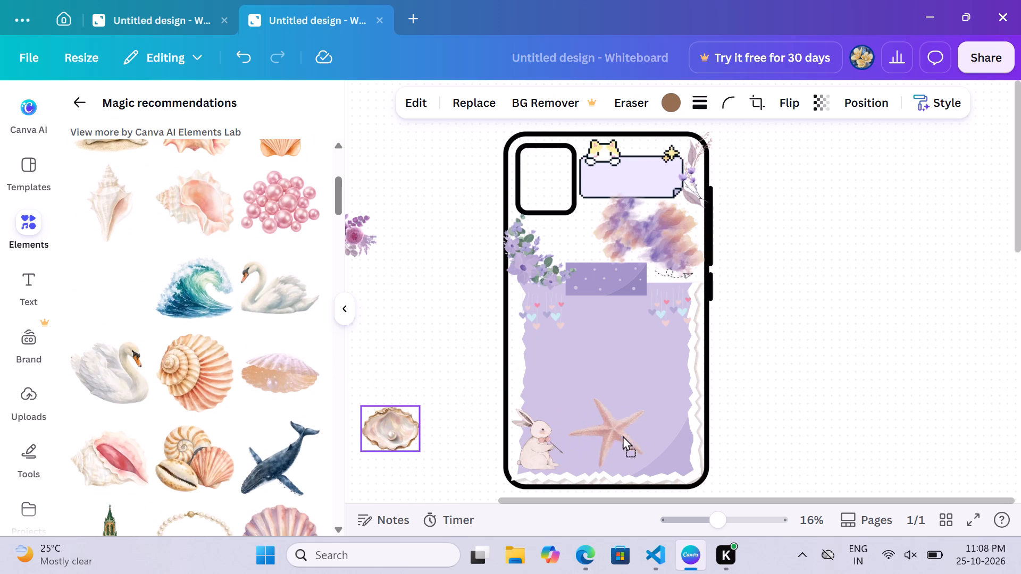
left_click_drag(623, 435, 621, 439)
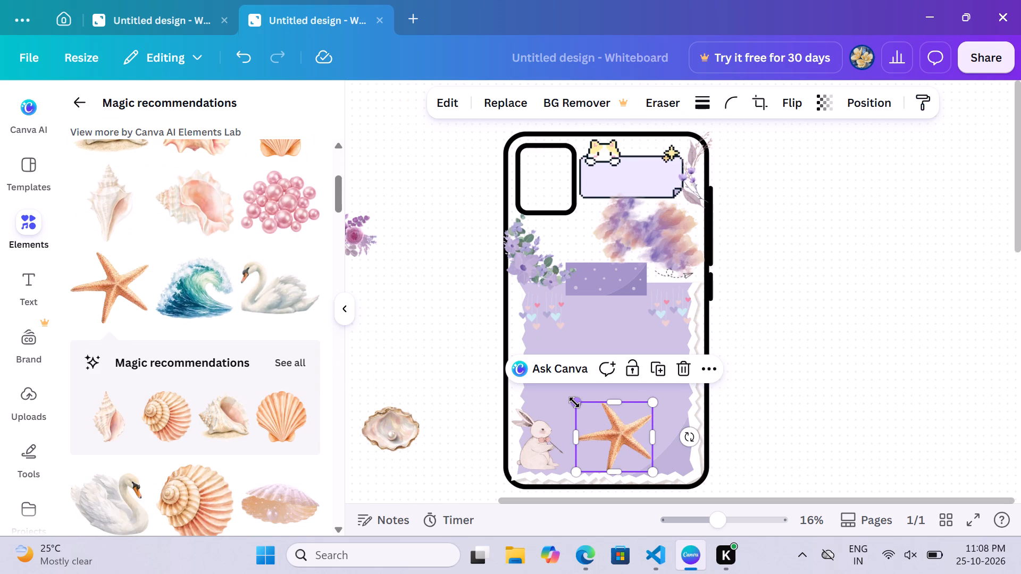
left_click_drag(574, 402, 621, 436)
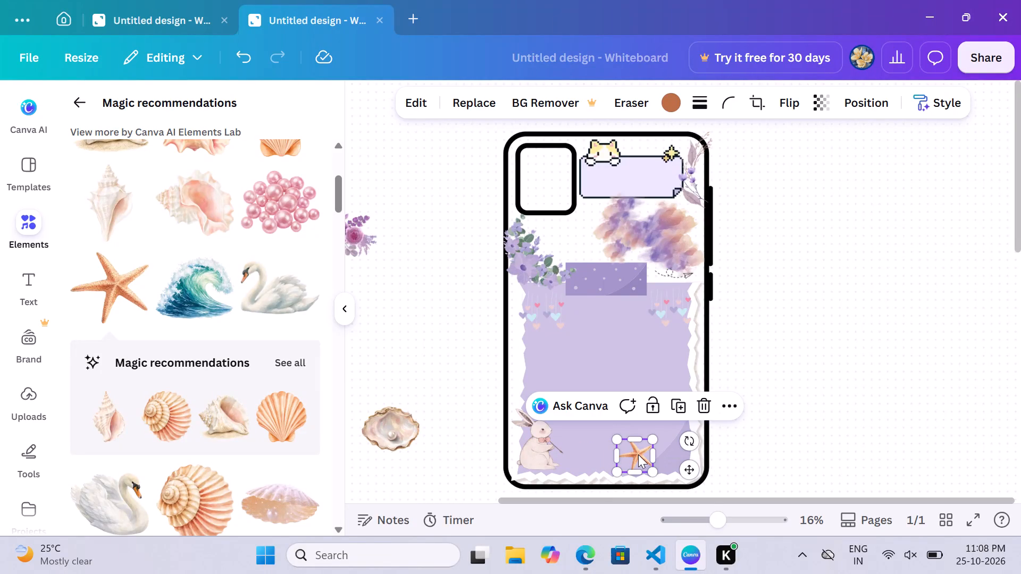
left_click(426, 341)
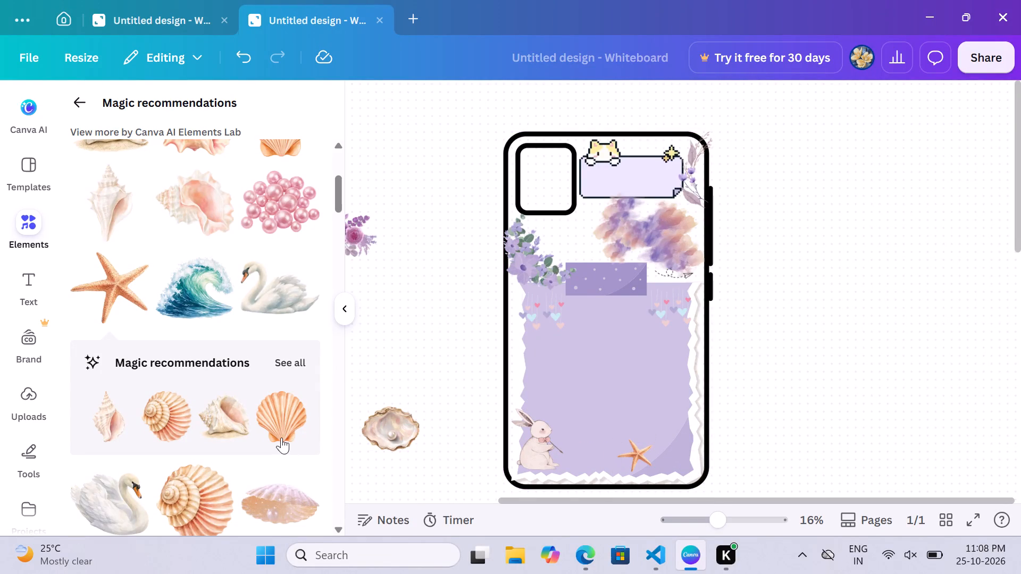
left_click_drag(638, 450, 636, 455)
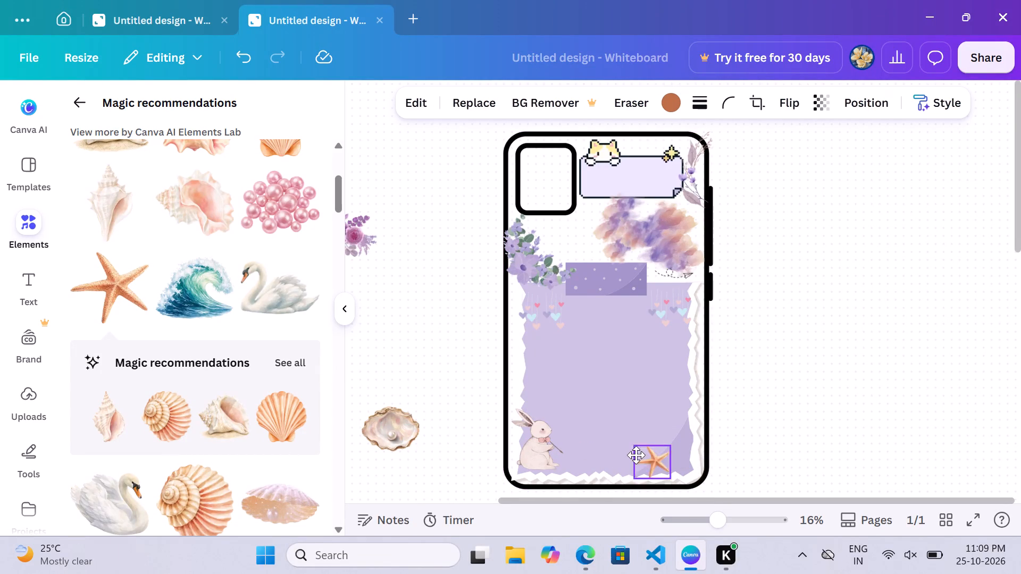
left_click_drag(636, 455, 635, 454)
left_click(442, 366)
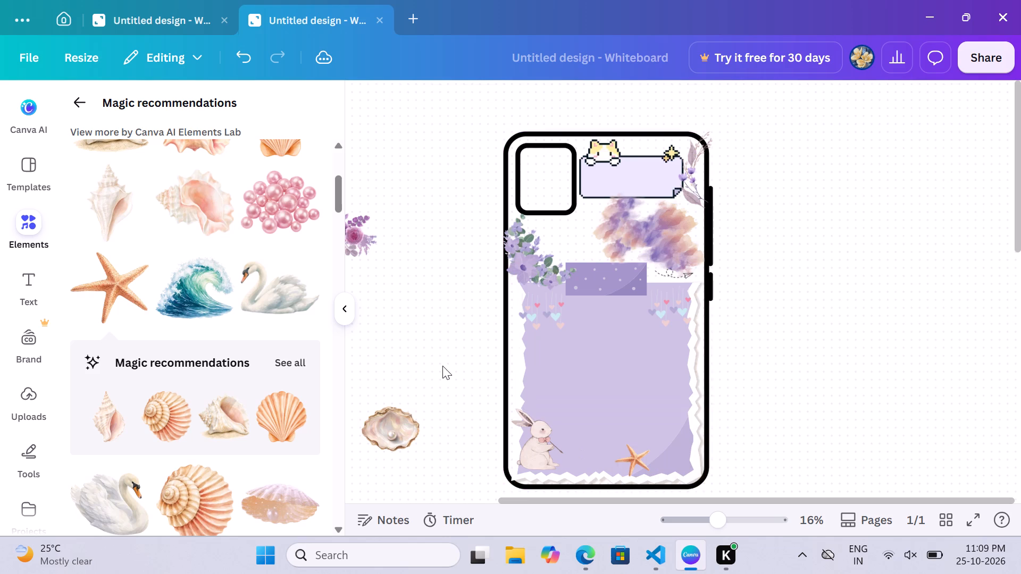
Add the pearly pink-and-orange seashell to the purple note's lower-right corner, shrunk to about three quarters, moving the starfish clear of it.
scroll(233, 455, "down", 1)
scroll(274, 425, "down", 1)
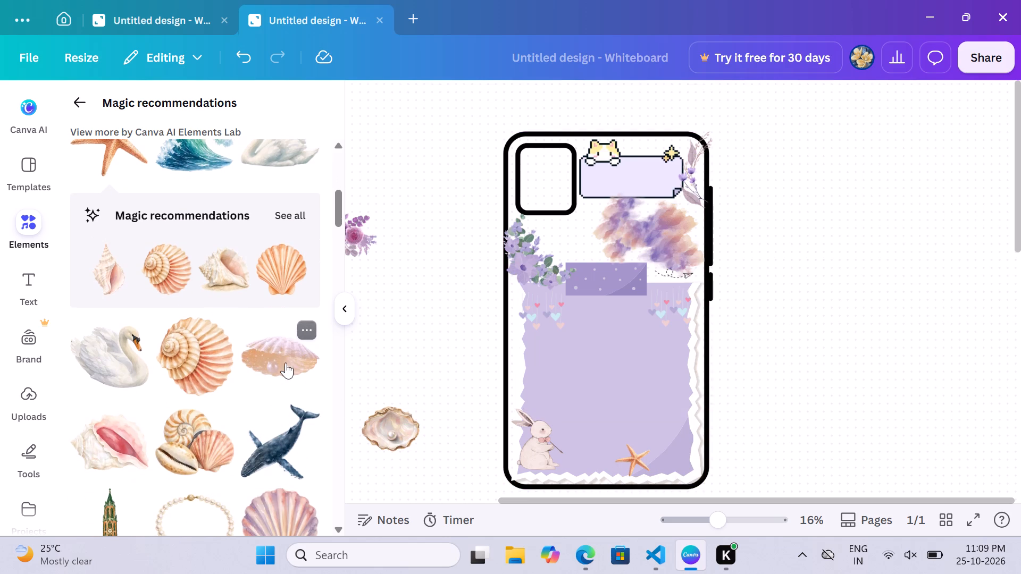
left_click_drag(287, 366, 688, 458)
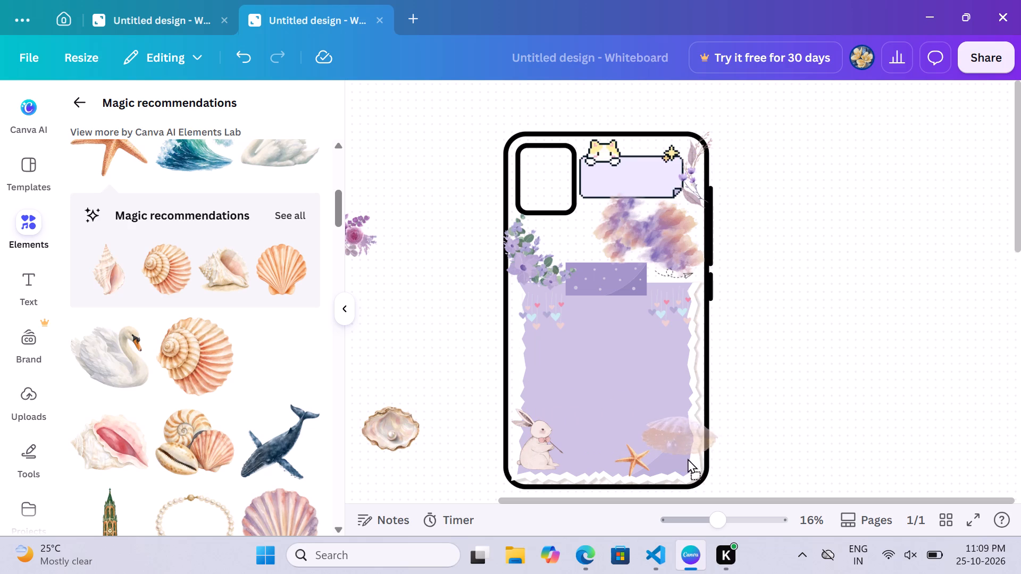
left_click_drag(688, 458, 671, 474)
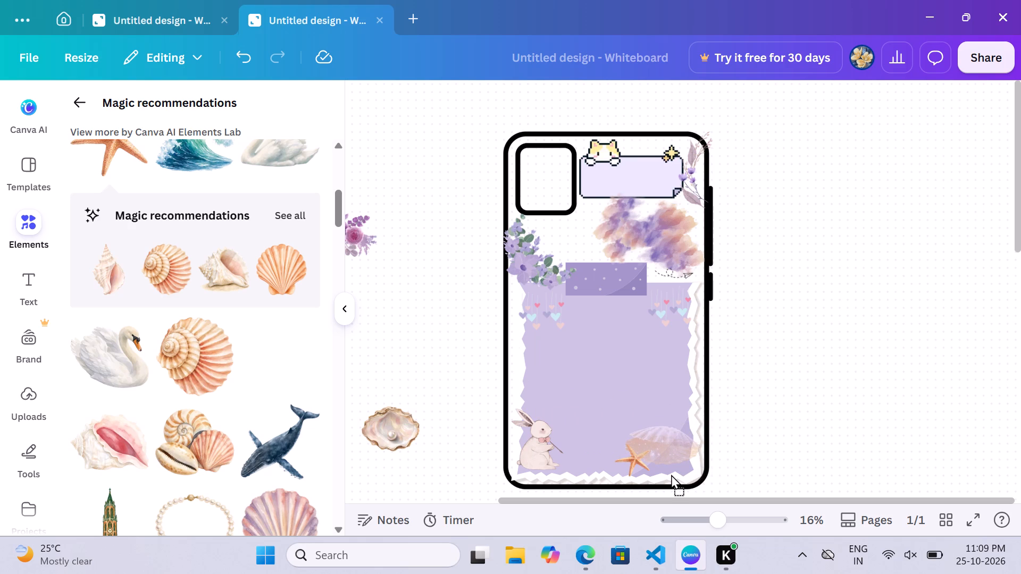
left_click_drag(671, 474, 669, 479)
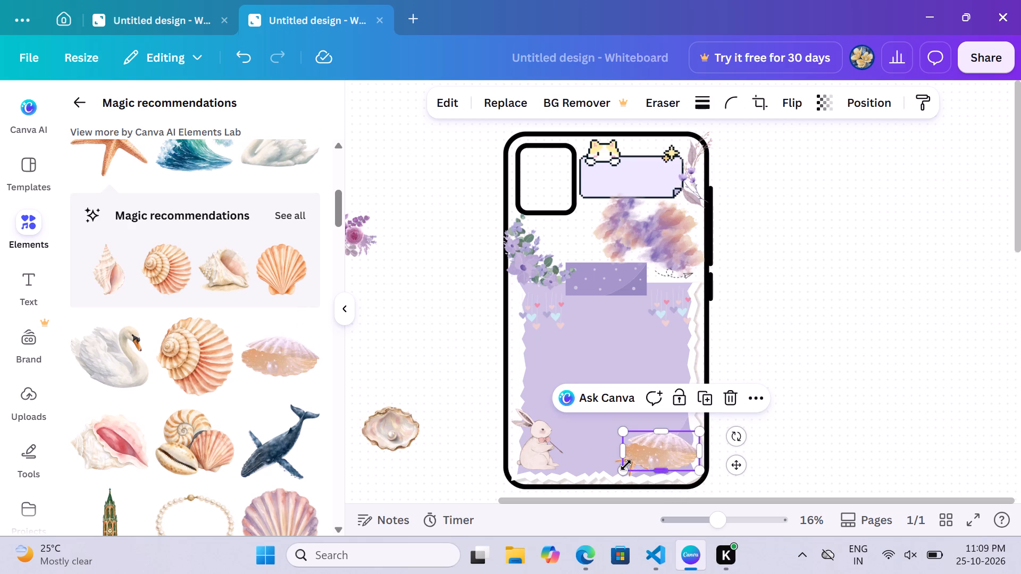
left_click(632, 467)
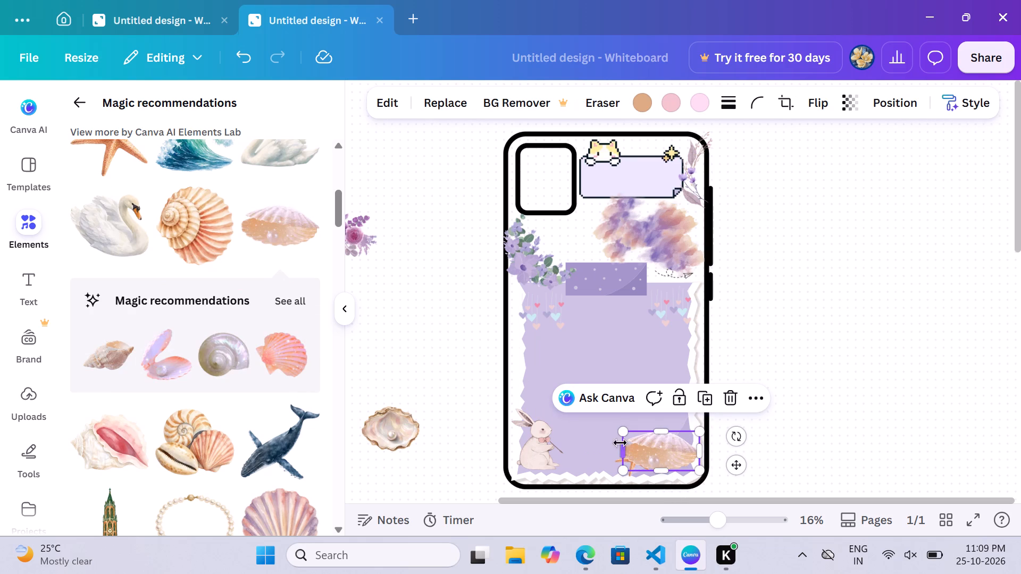
left_click_drag(621, 426, 640, 440)
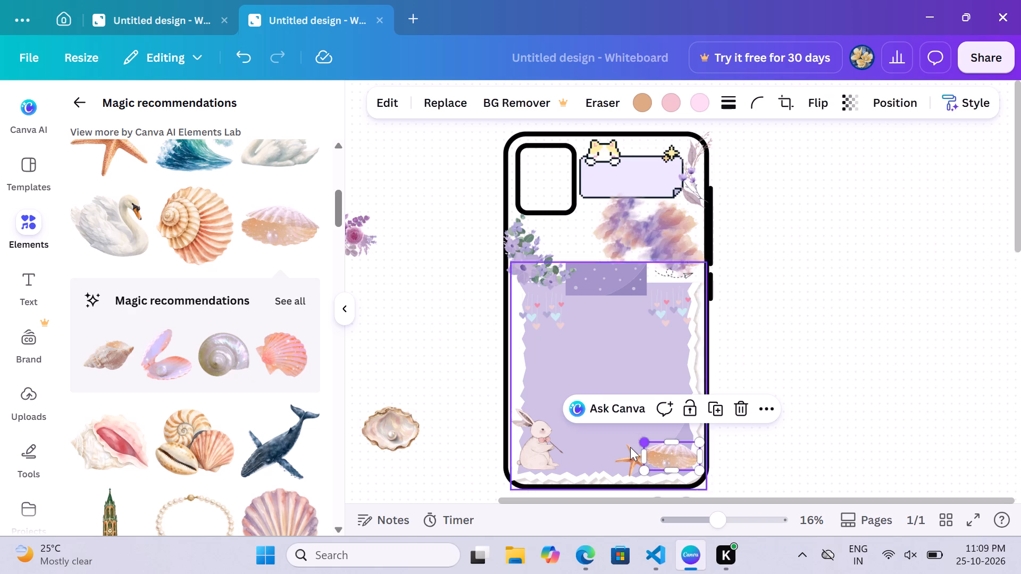
left_click_drag(629, 459, 608, 436)
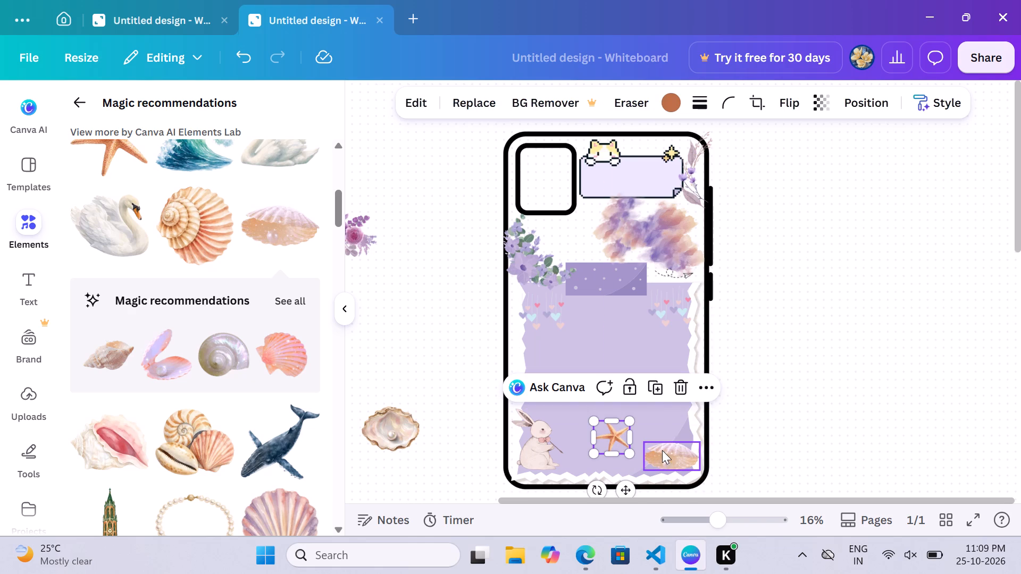
left_click_drag(662, 450, 653, 453)
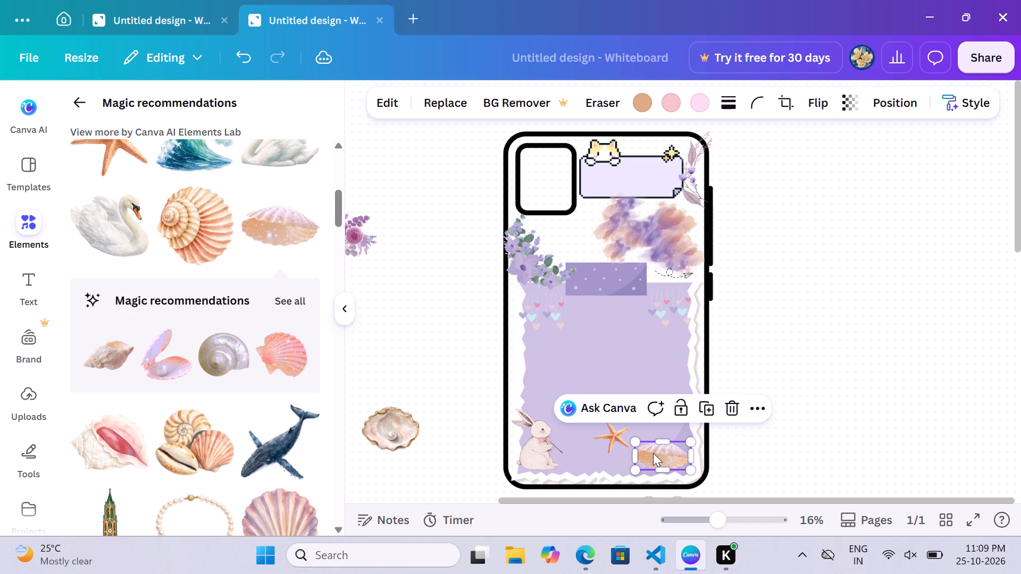
left_click(760, 438)
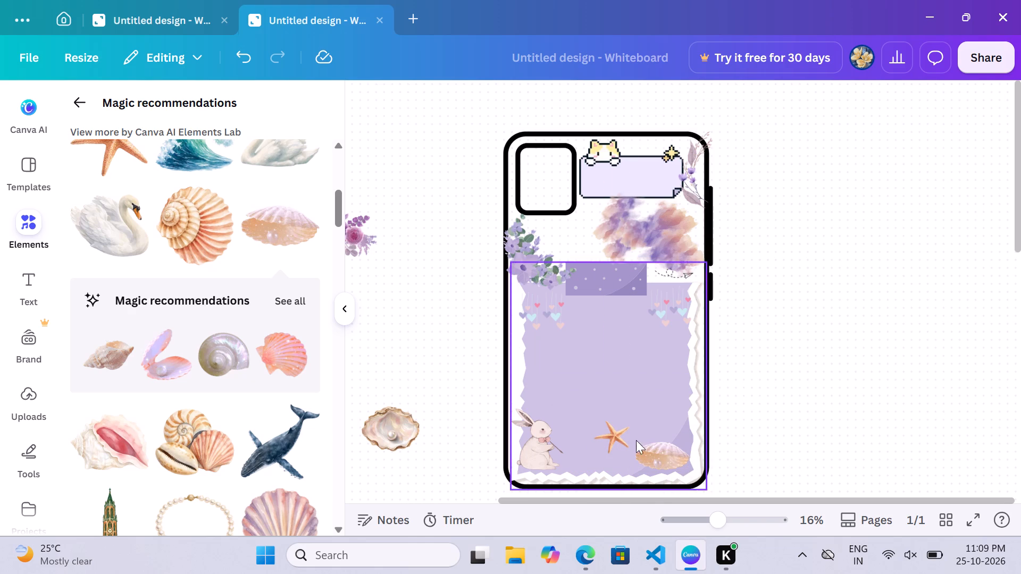
Shrink the starfish to about 70% of its size and place it against the seashell's left tip.
left_click_drag(616, 435, 630, 464)
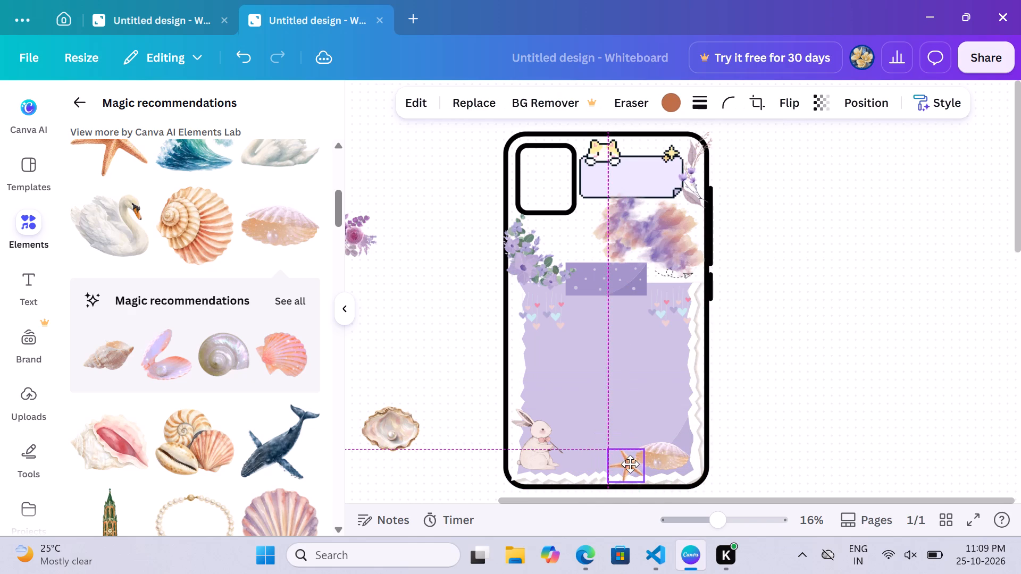
left_click_drag(630, 464, 624, 466)
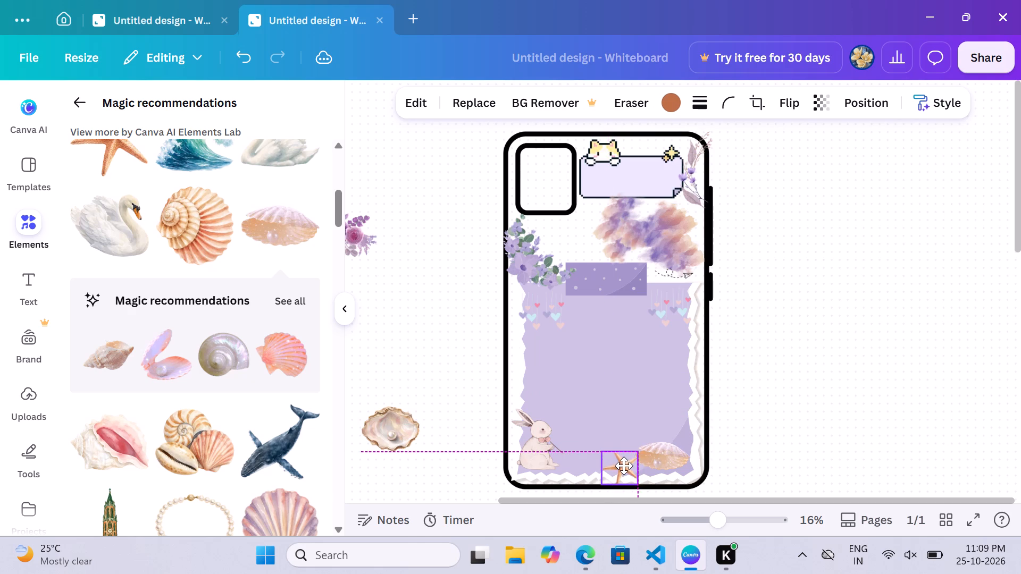
left_click_drag(624, 466, 622, 462)
left_click_drag(597, 447, 601, 449)
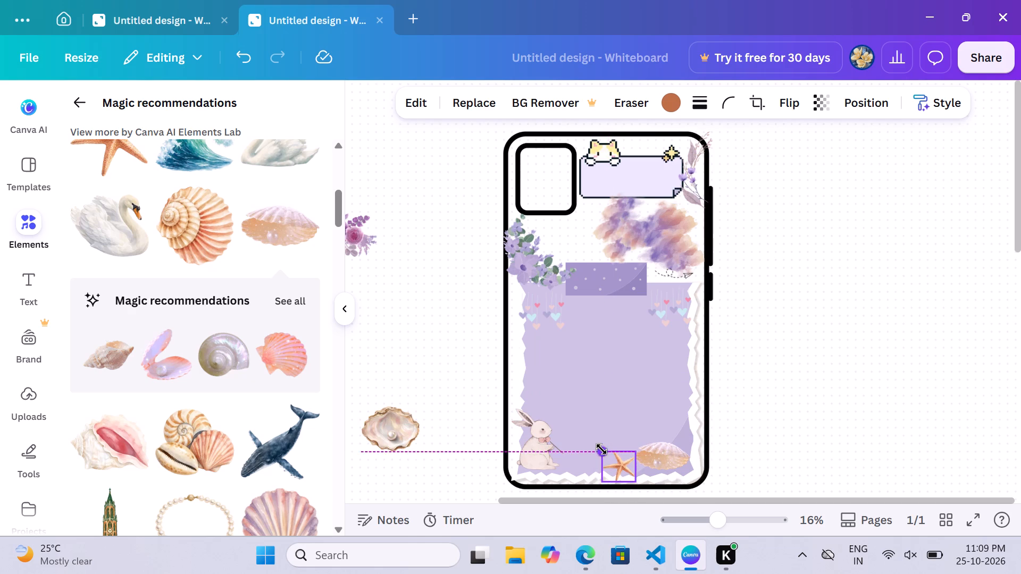
left_click_drag(601, 449, 613, 452)
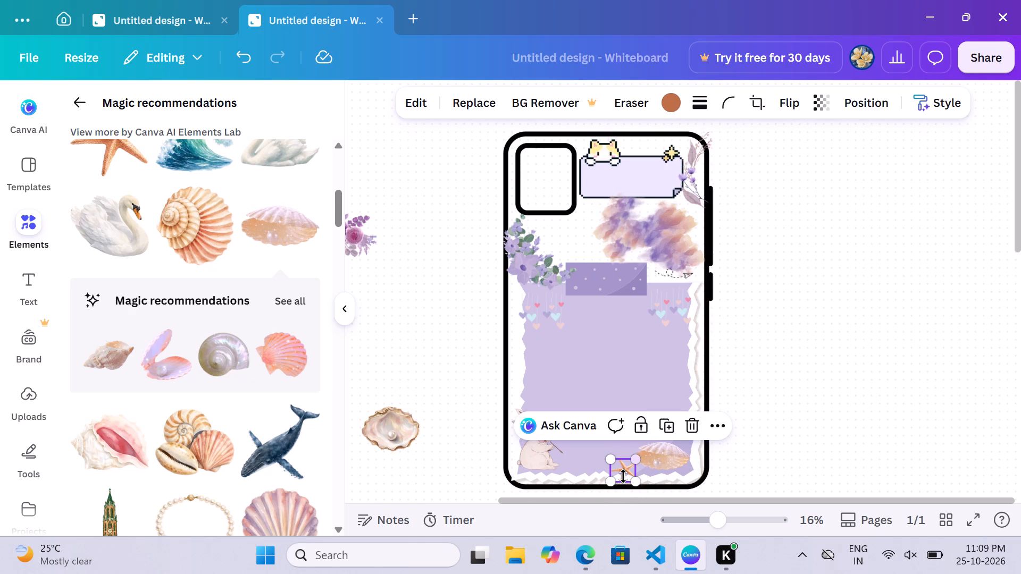
left_click(623, 476)
left_click_drag(625, 471, 624, 471)
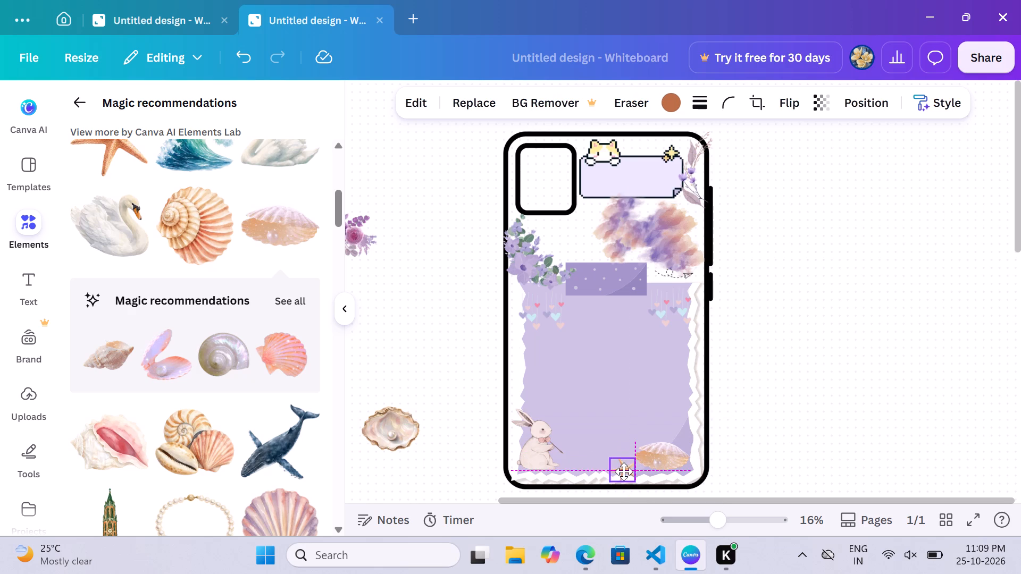
left_click_drag(624, 471, 624, 463)
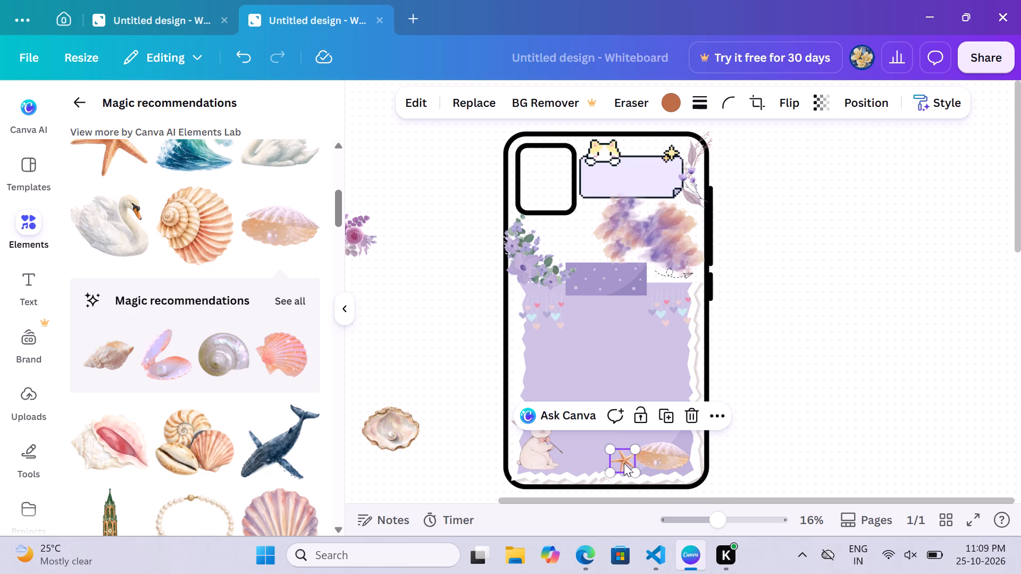
left_click(776, 402)
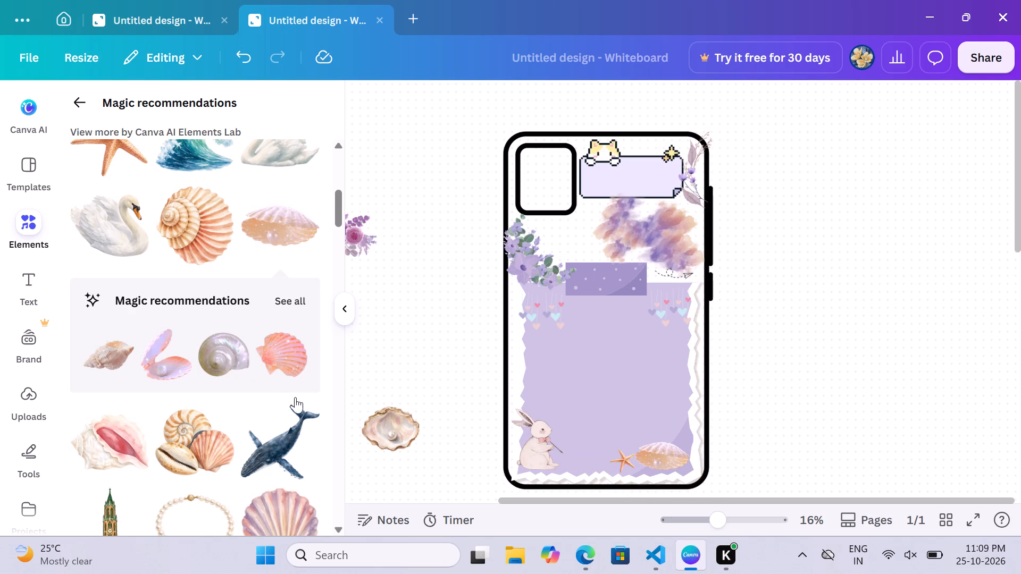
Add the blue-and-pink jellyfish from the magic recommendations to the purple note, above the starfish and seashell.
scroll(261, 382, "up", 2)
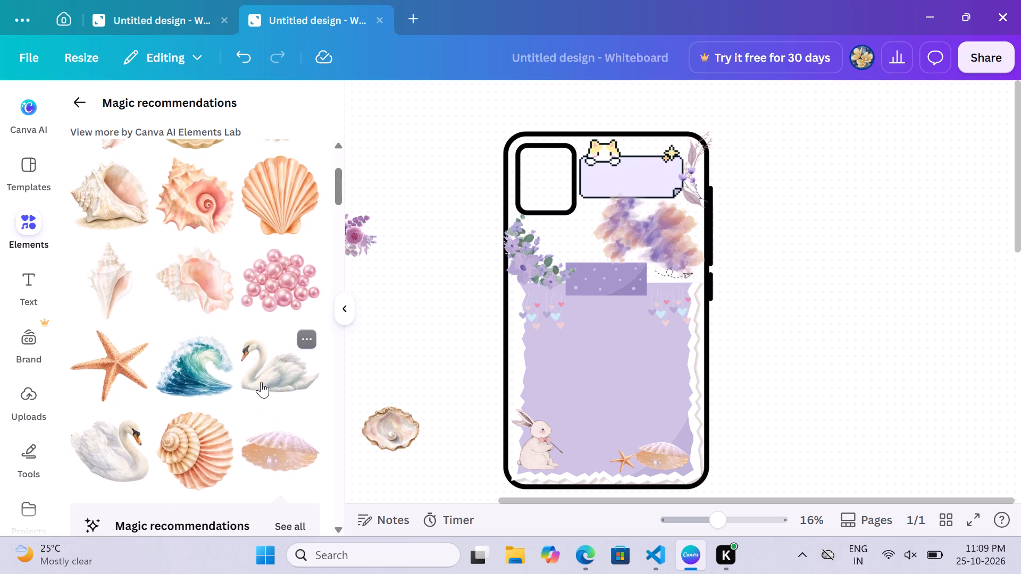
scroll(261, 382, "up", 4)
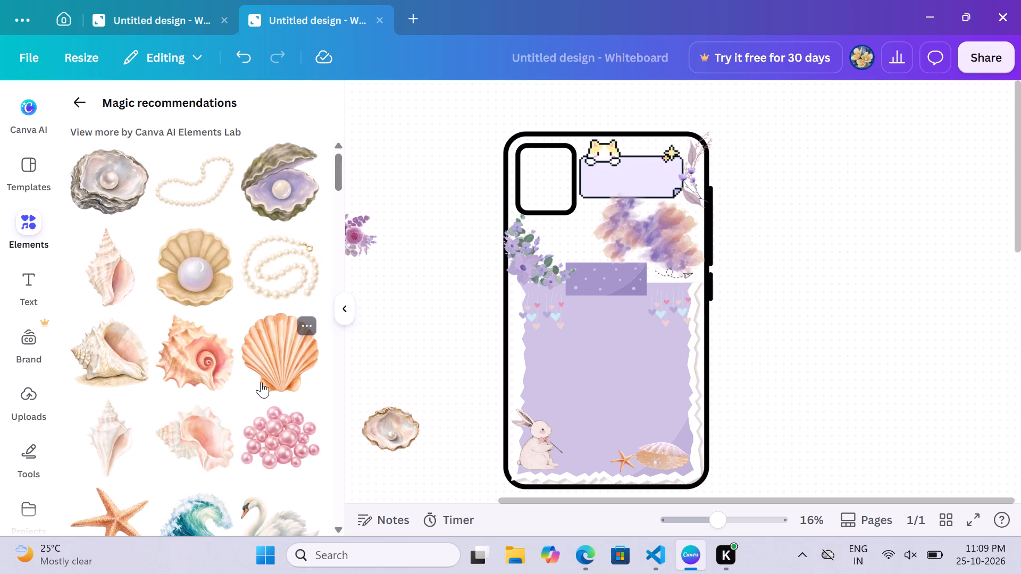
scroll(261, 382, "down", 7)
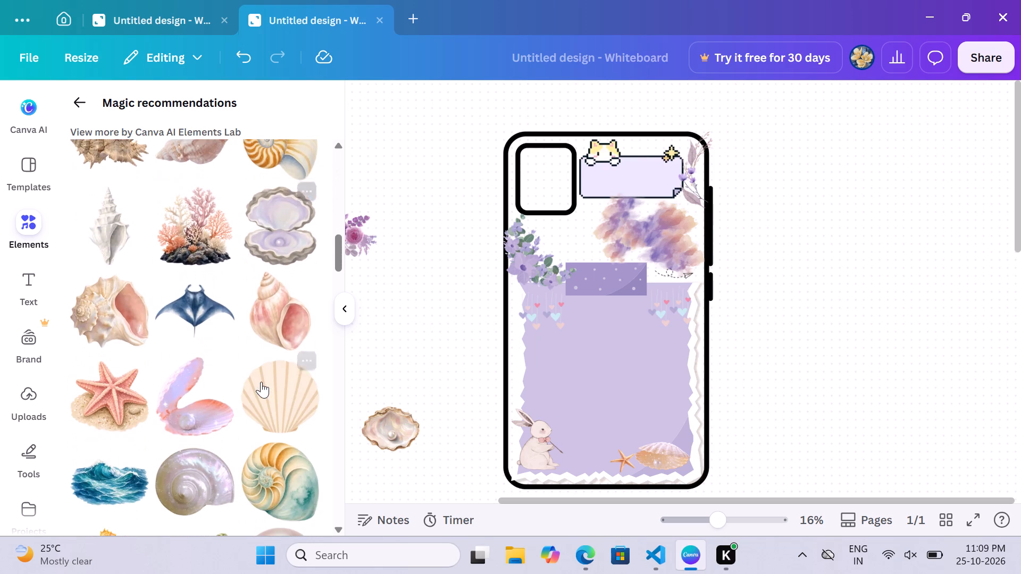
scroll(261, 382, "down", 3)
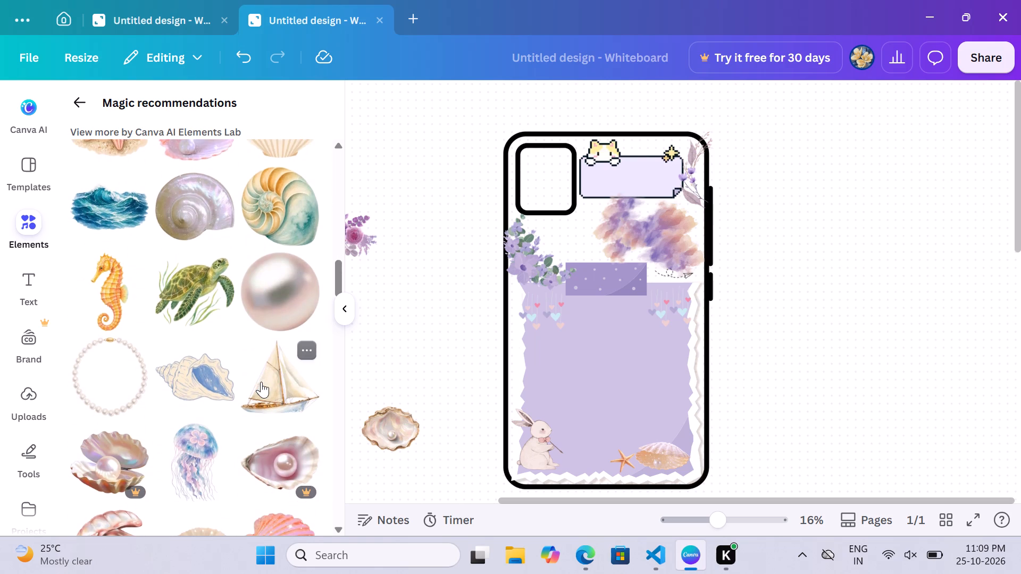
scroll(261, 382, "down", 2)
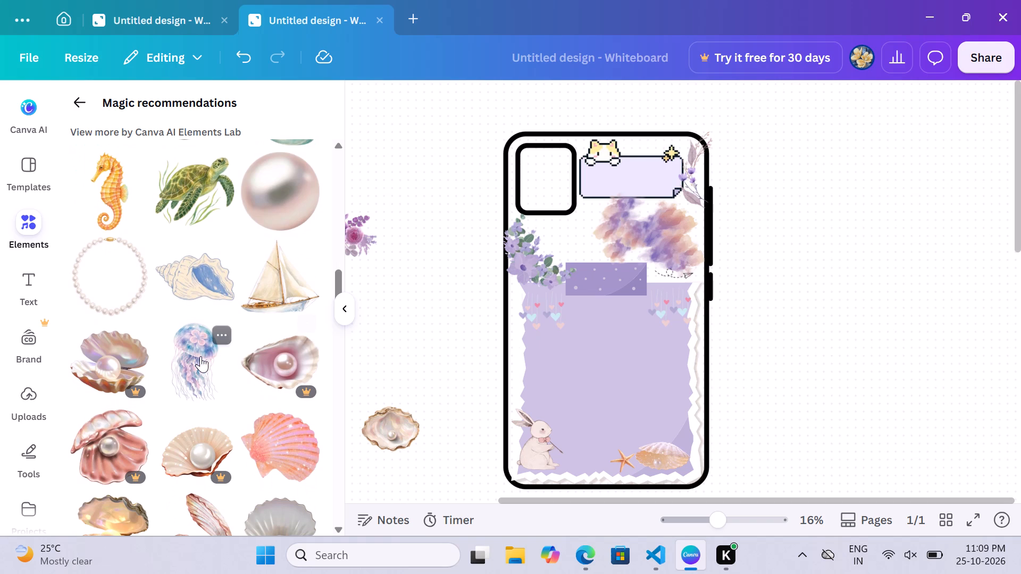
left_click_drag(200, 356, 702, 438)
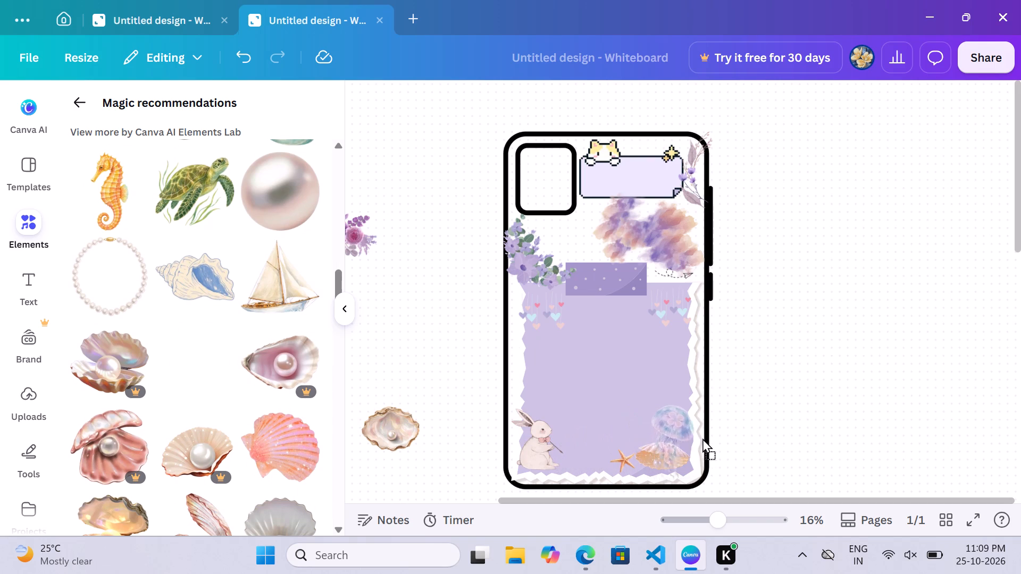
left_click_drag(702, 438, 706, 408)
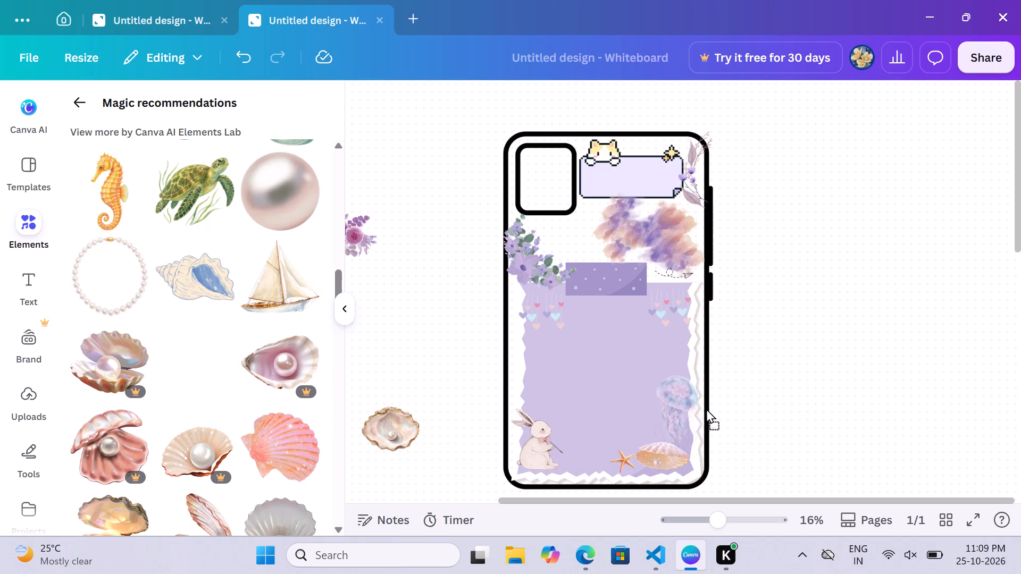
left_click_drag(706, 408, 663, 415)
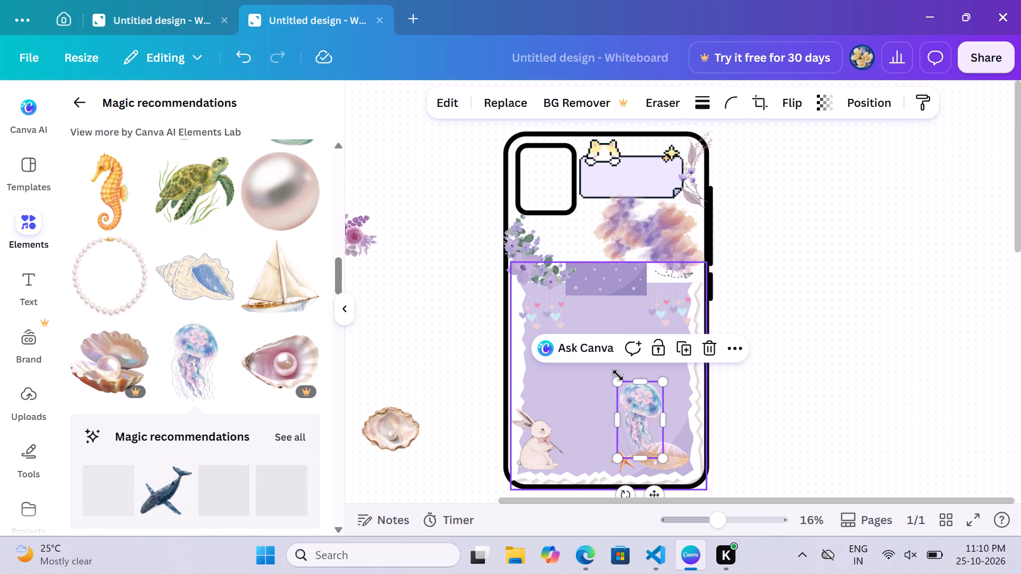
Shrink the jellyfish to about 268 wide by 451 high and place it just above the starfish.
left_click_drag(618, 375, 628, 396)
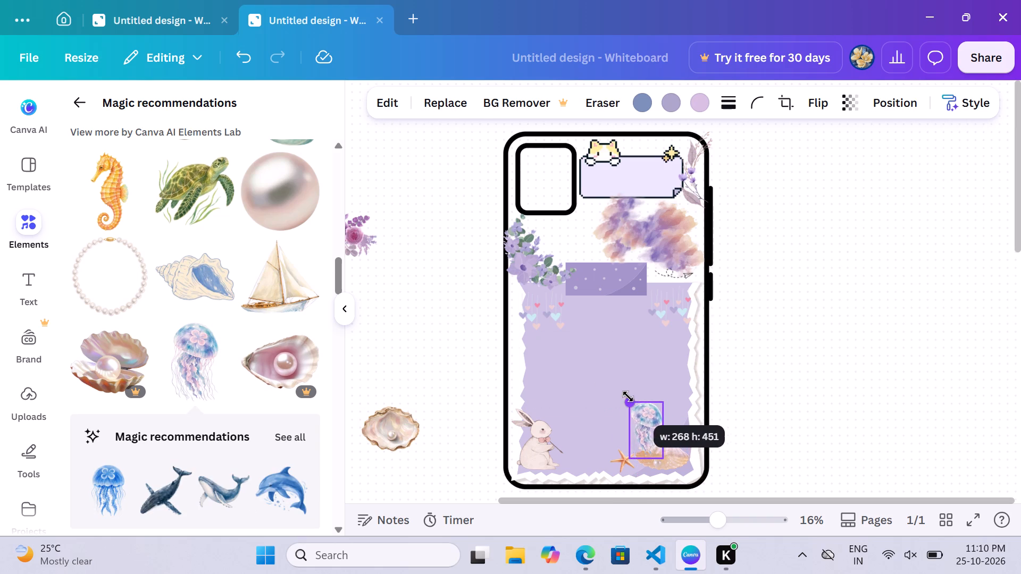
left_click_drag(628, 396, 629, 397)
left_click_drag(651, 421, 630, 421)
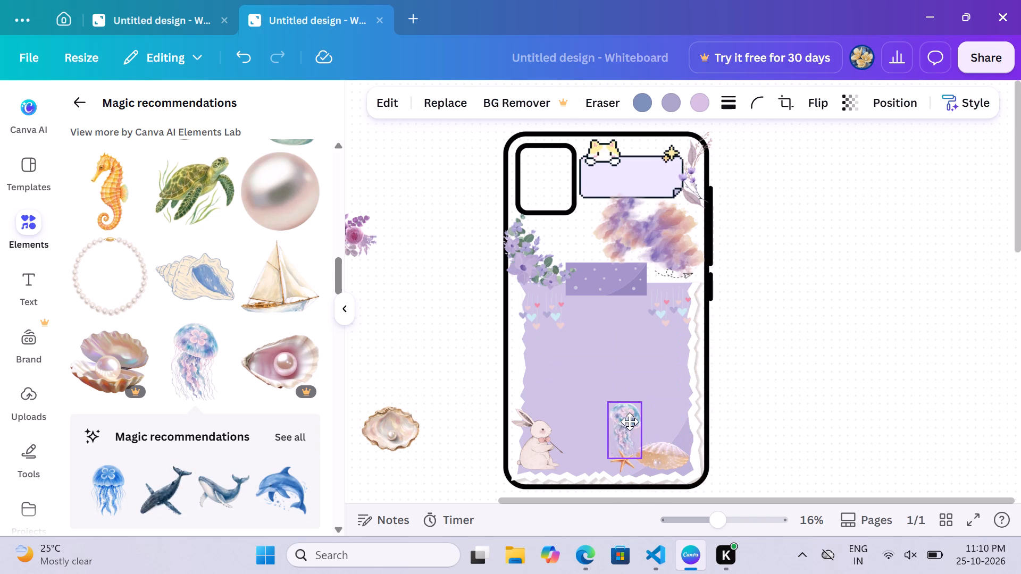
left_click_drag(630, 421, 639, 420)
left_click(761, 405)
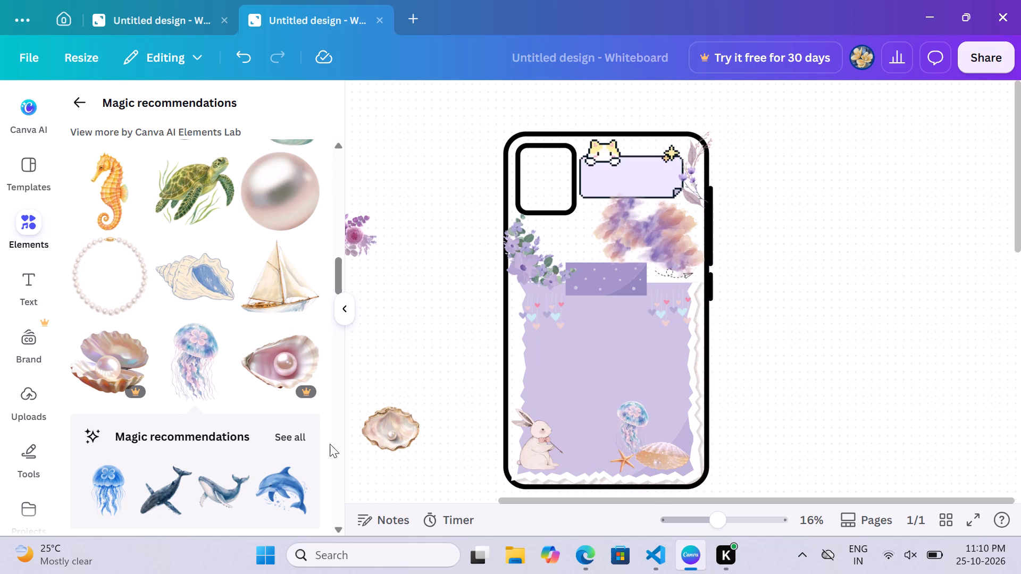
Look through further pearl and shell graphics in the magic recommendations.
scroll(206, 411, "down", 2)
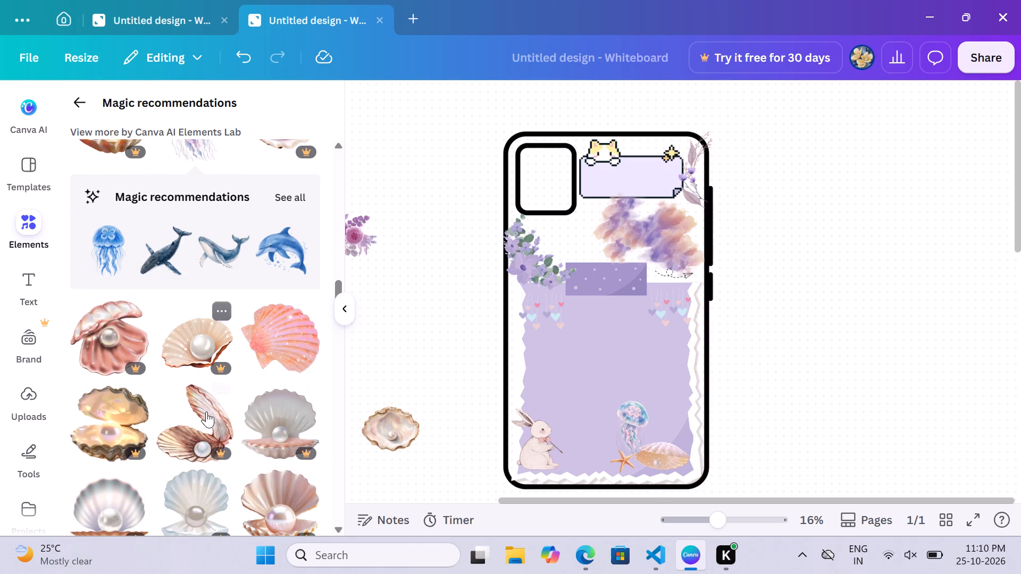
scroll(206, 411, "down", 5)
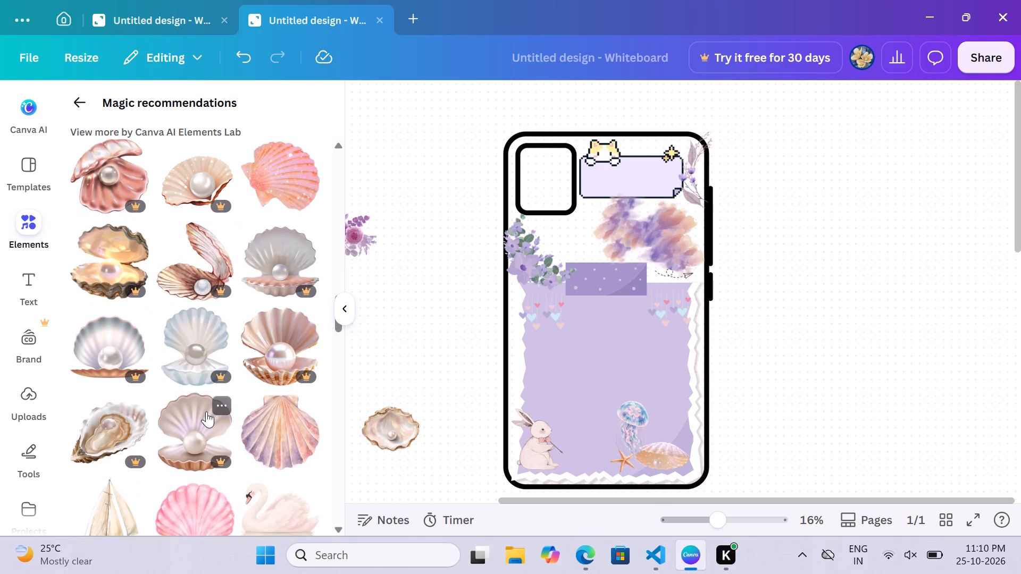
scroll(206, 411, "down", 1)
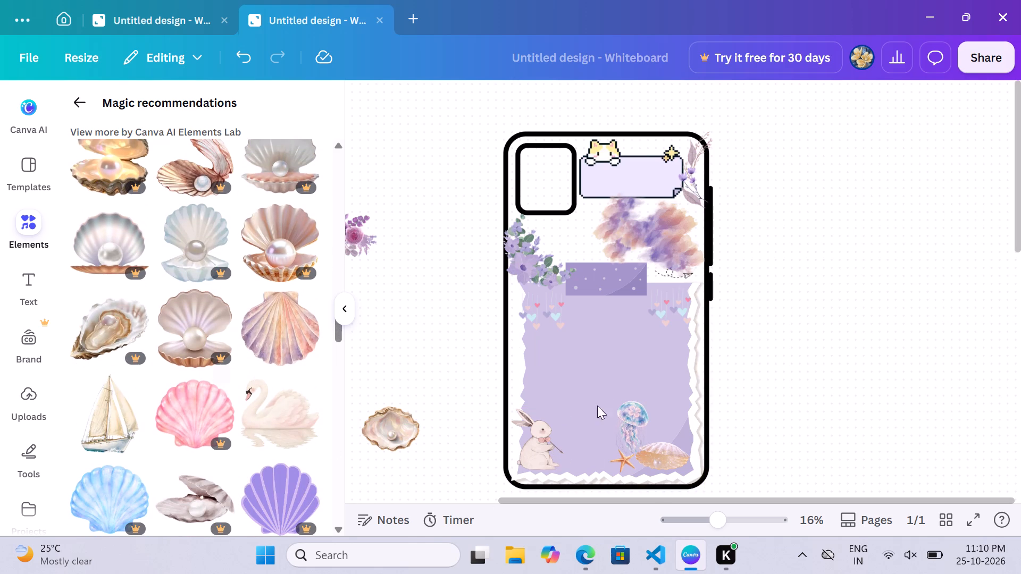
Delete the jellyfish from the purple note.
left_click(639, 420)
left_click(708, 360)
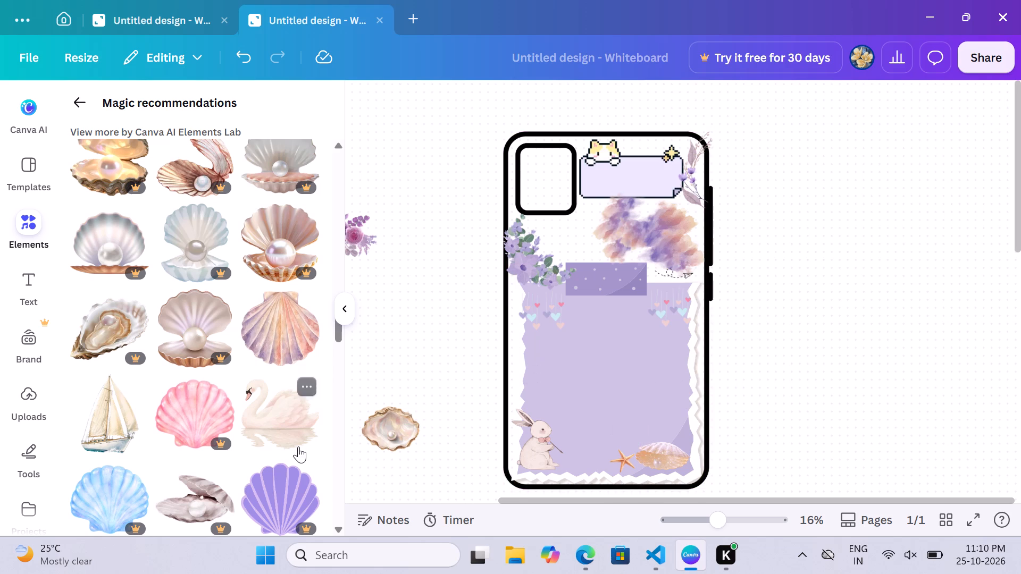
Browse the remaining magic recommendations for another graphic that suits the purple note.
scroll(298, 446, "down", 4)
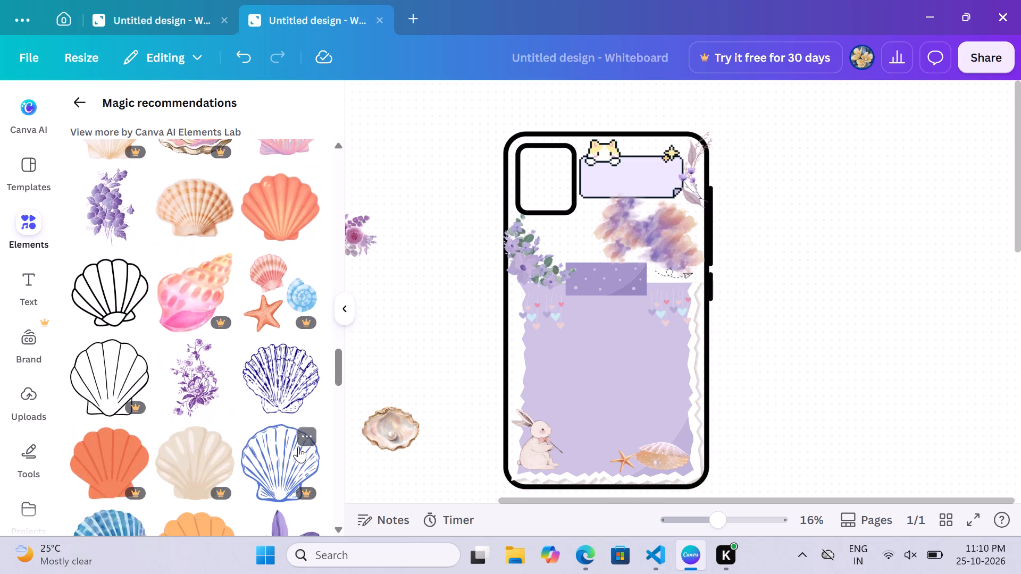
scroll(298, 446, "down", 1)
scroll(298, 446, "up", 18)
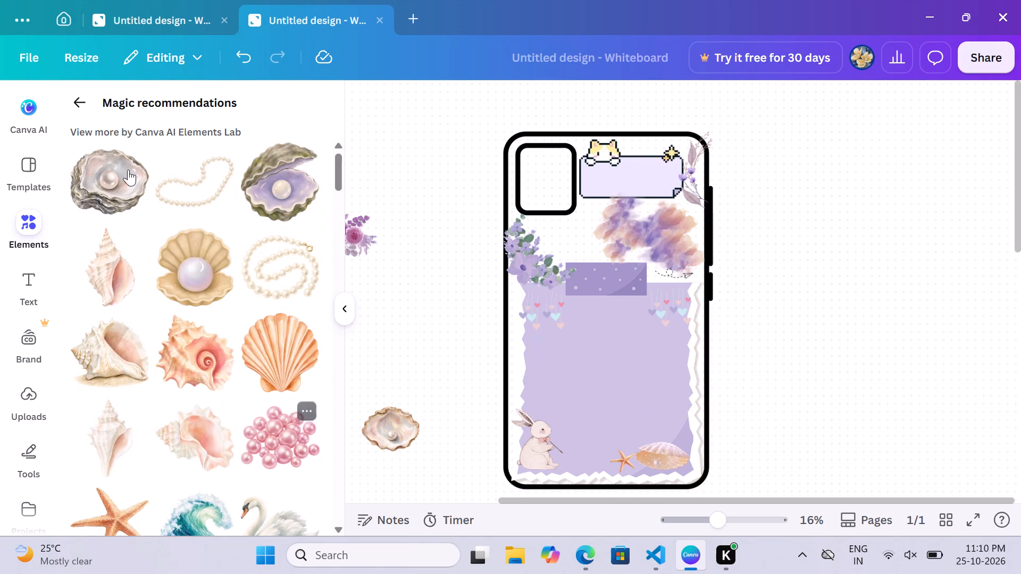
Return to the pearls search results and add the small scattered-pearls graphic between the bunny and the starfish.
left_click(85, 105)
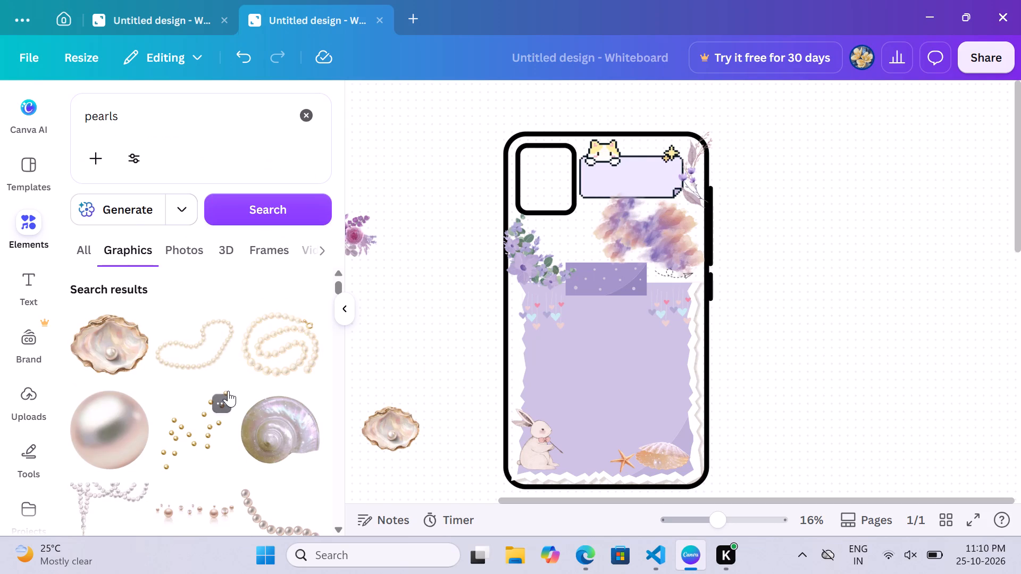
scroll(228, 391, "down", 3)
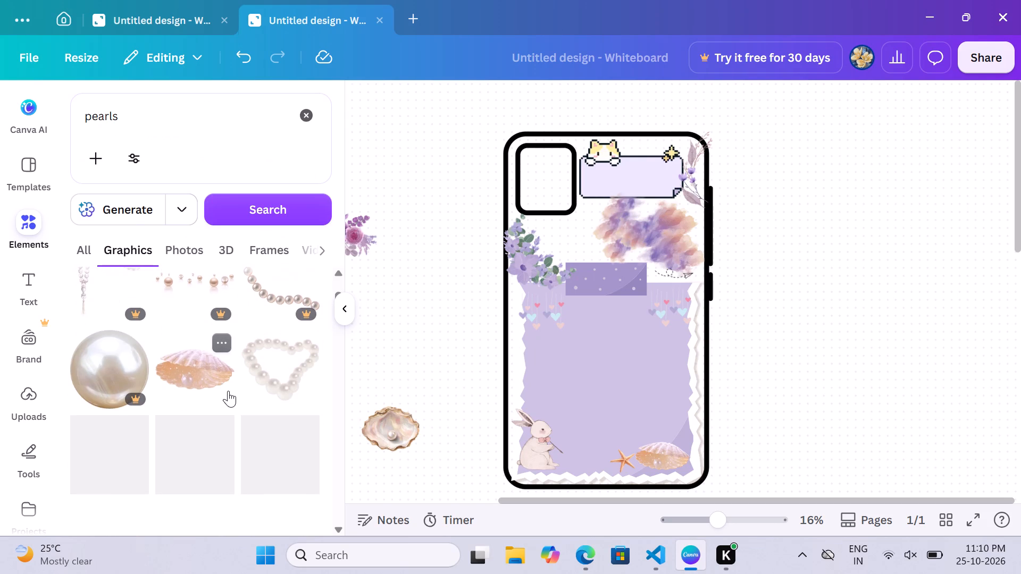
scroll(228, 391, "down", 1)
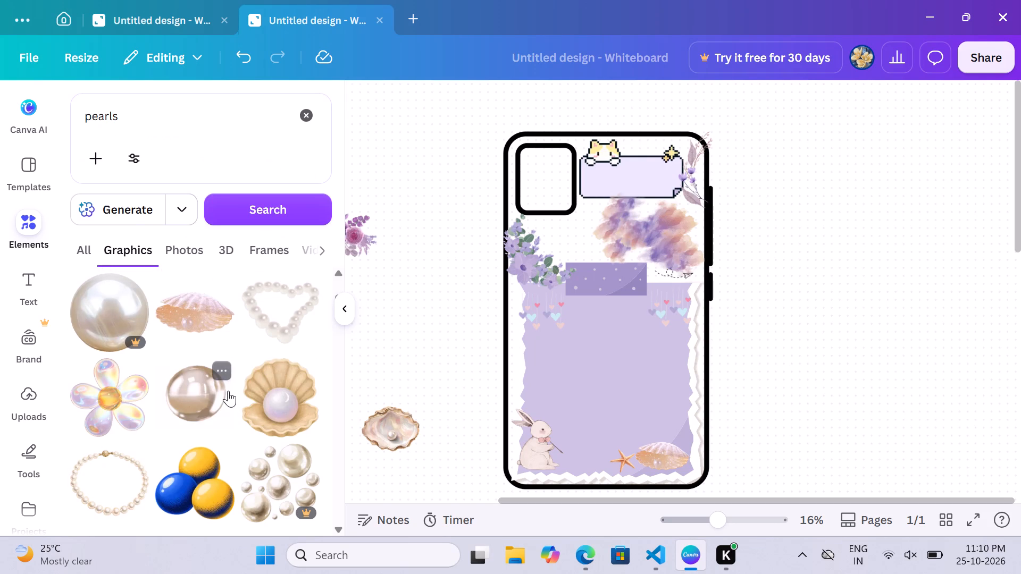
scroll(228, 391, "down", 2)
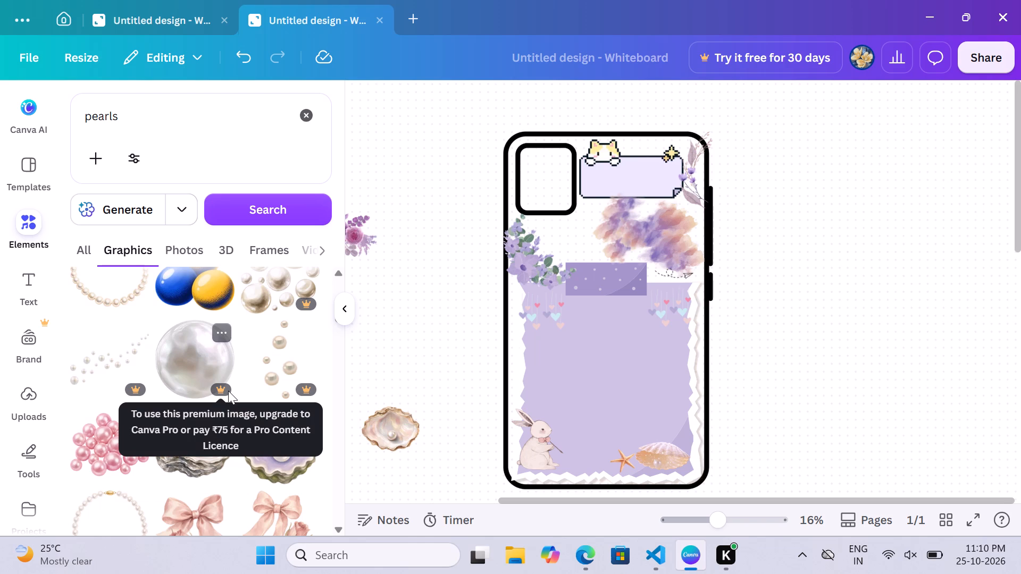
scroll(228, 391, "down", 3)
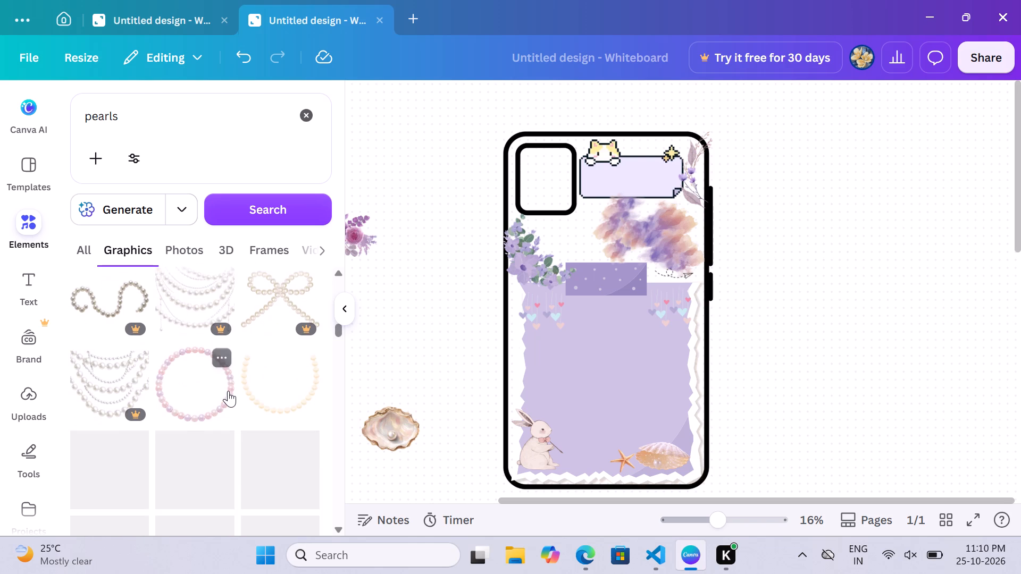
scroll(228, 391, "down", 2)
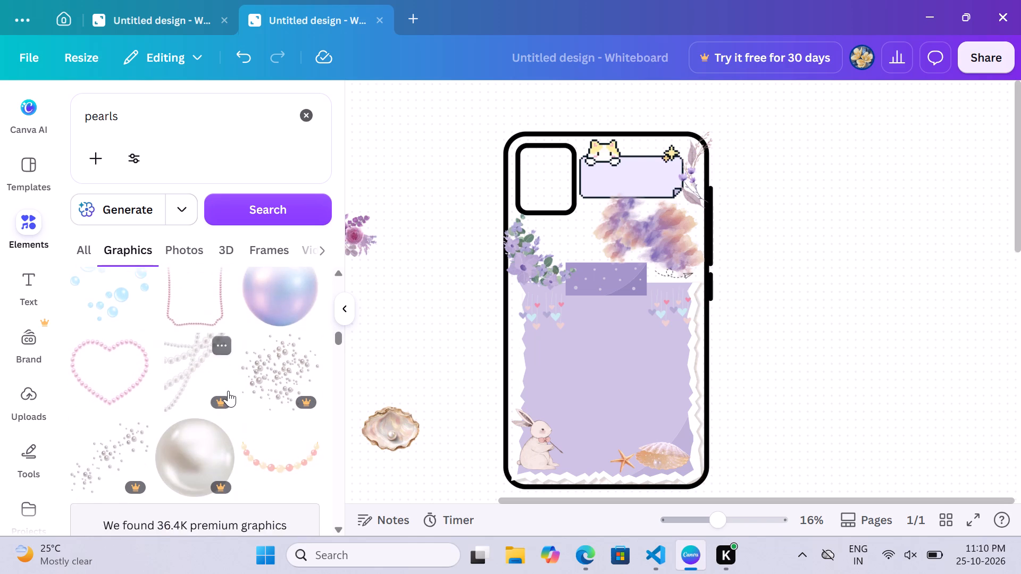
scroll(228, 391, "down", 5)
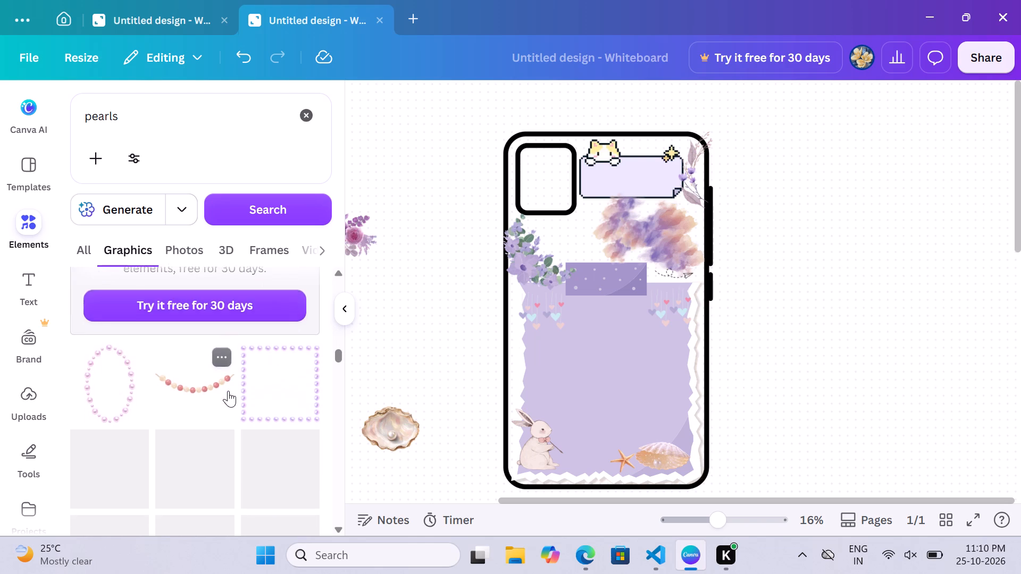
scroll(228, 391, "down", 1)
scroll(228, 391, "up", 1)
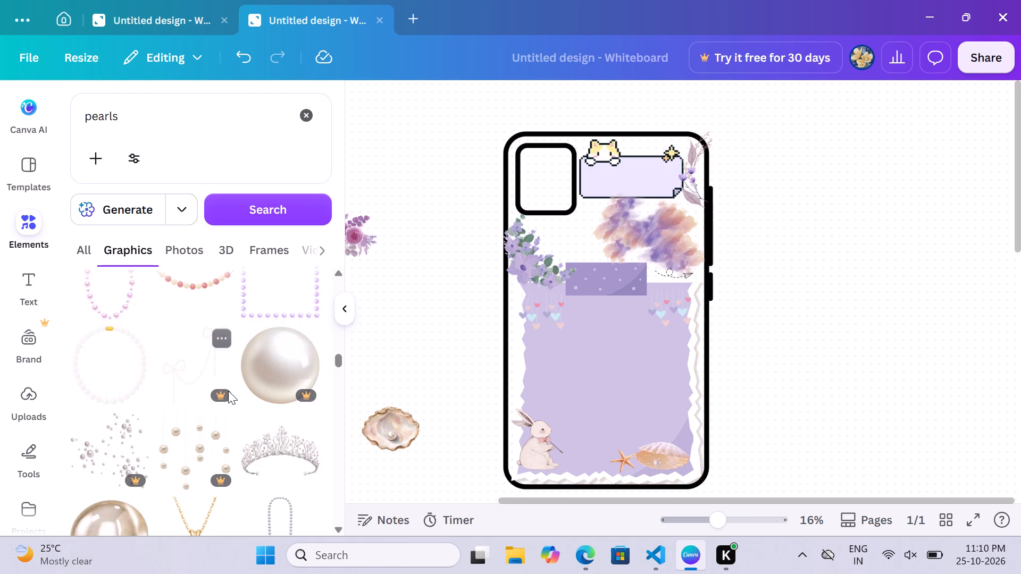
scroll(228, 391, "down", 3)
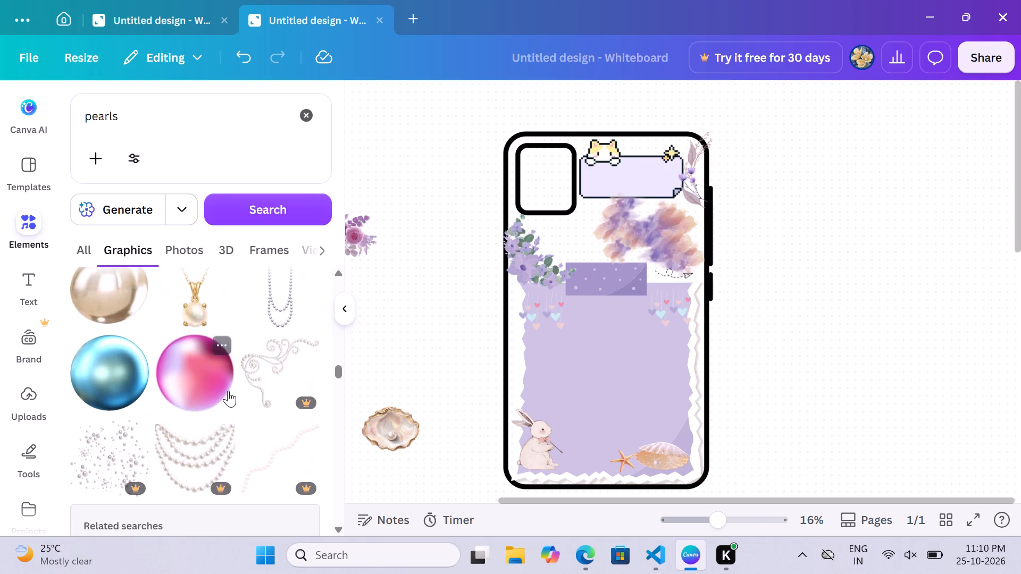
scroll(228, 391, "down", 3)
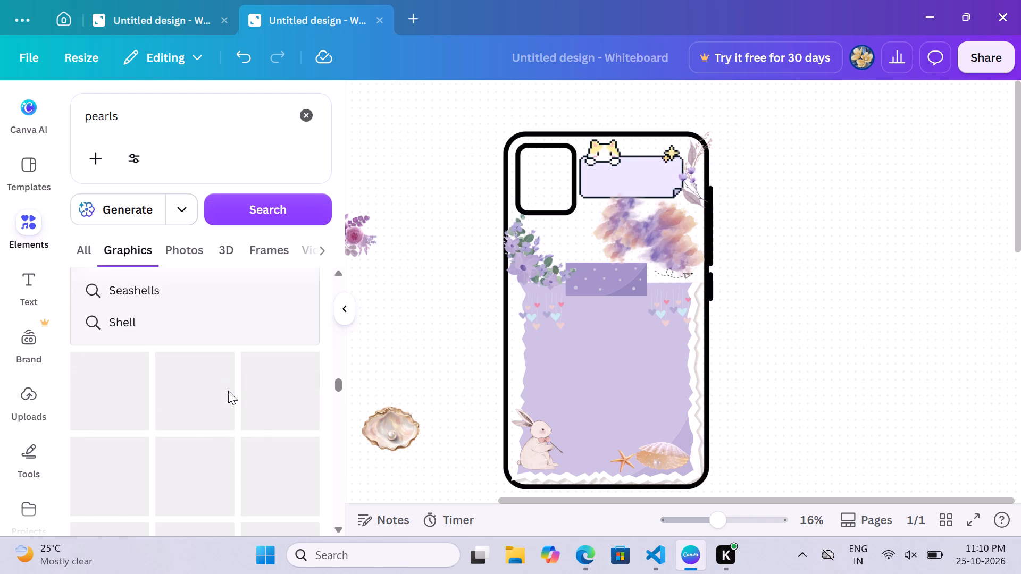
scroll(228, 391, "down", 4)
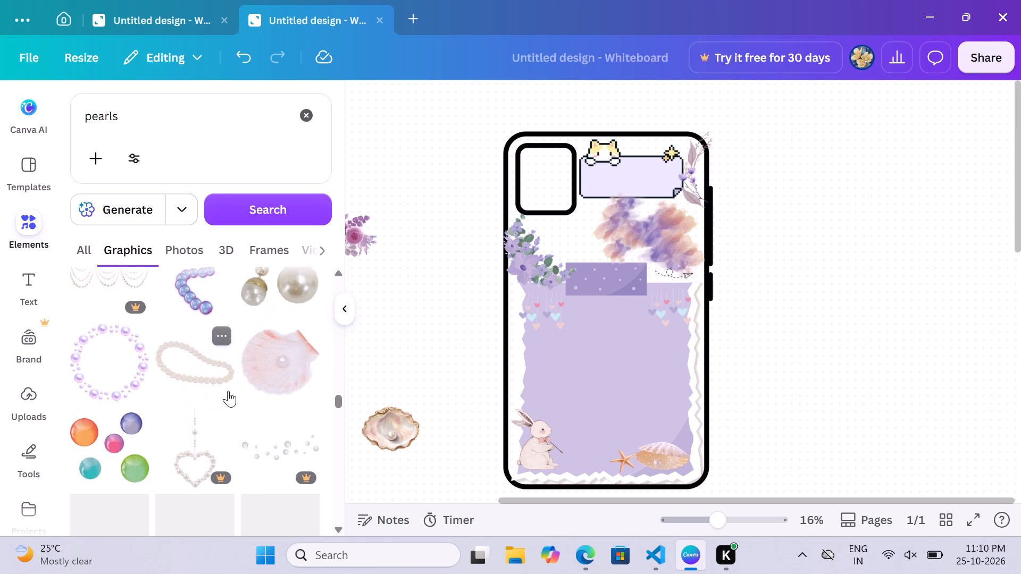
left_click_drag(281, 454, 534, 472)
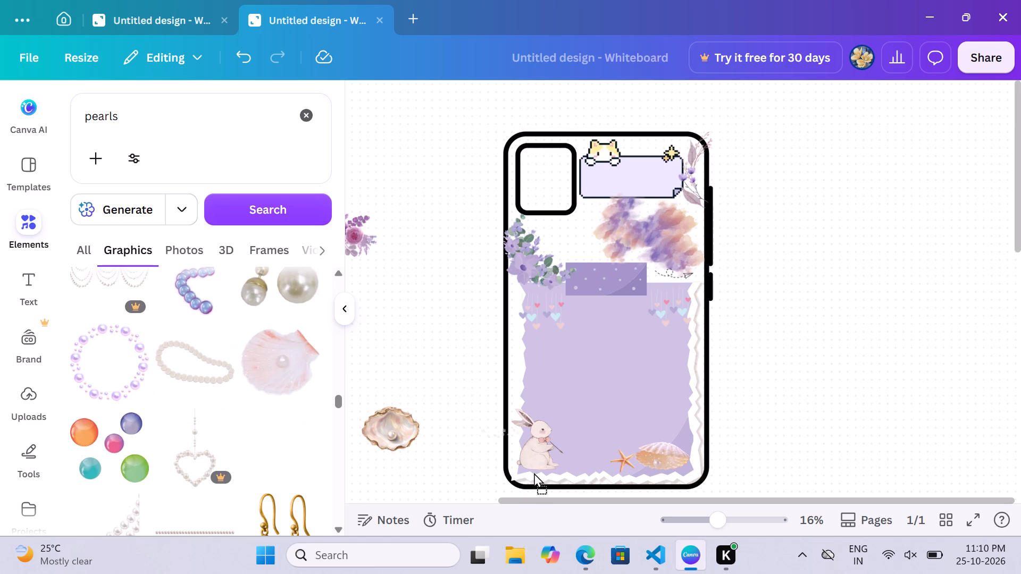
left_click_drag(534, 472, 613, 497)
left_click_drag(613, 497, 596, 249)
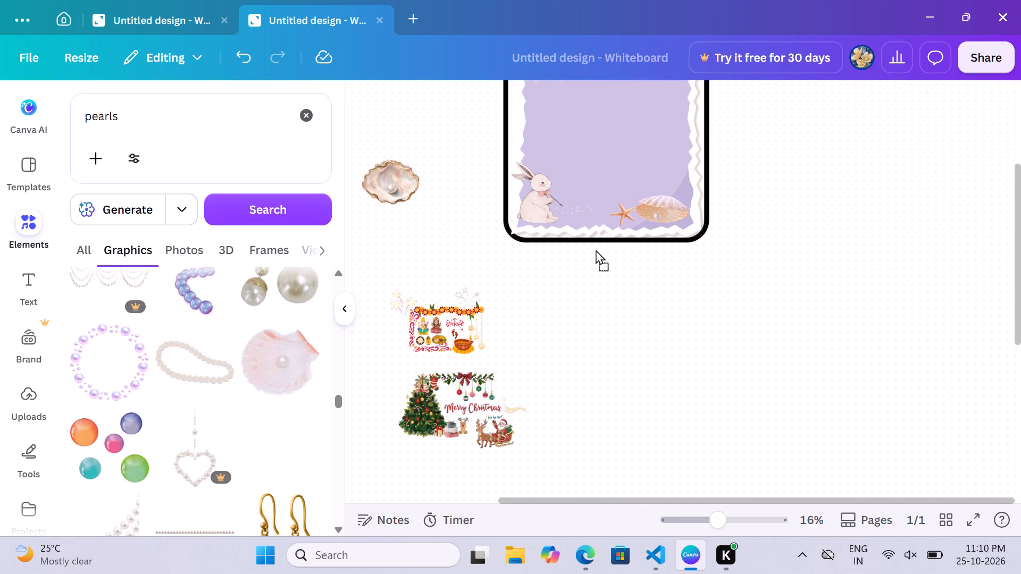
left_click_drag(596, 249, 607, 252)
left_click(732, 246)
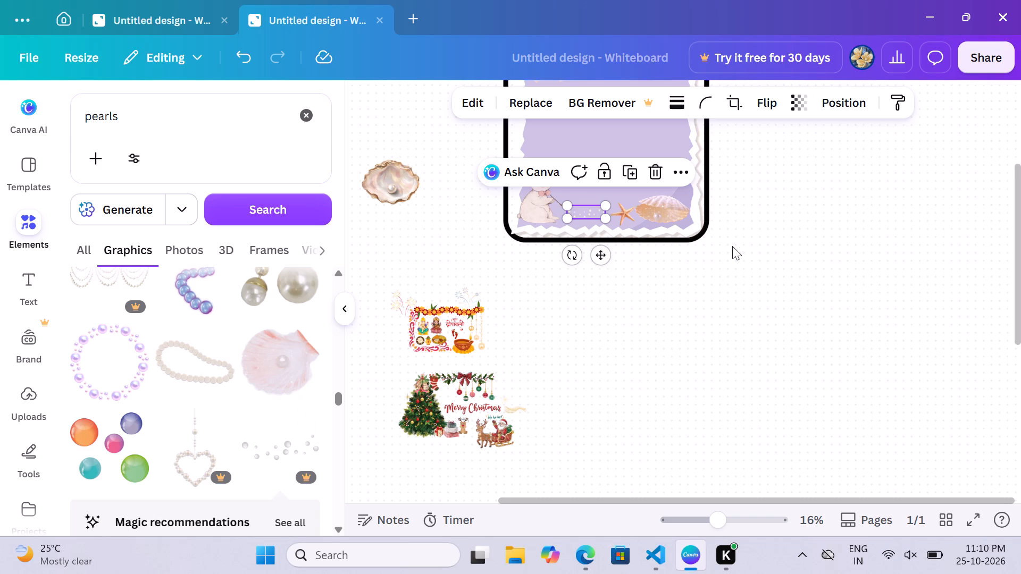
Add a second scattered-pearls graphic over the first one between the bunny and the starfish.
scroll(732, 246, "up", 3)
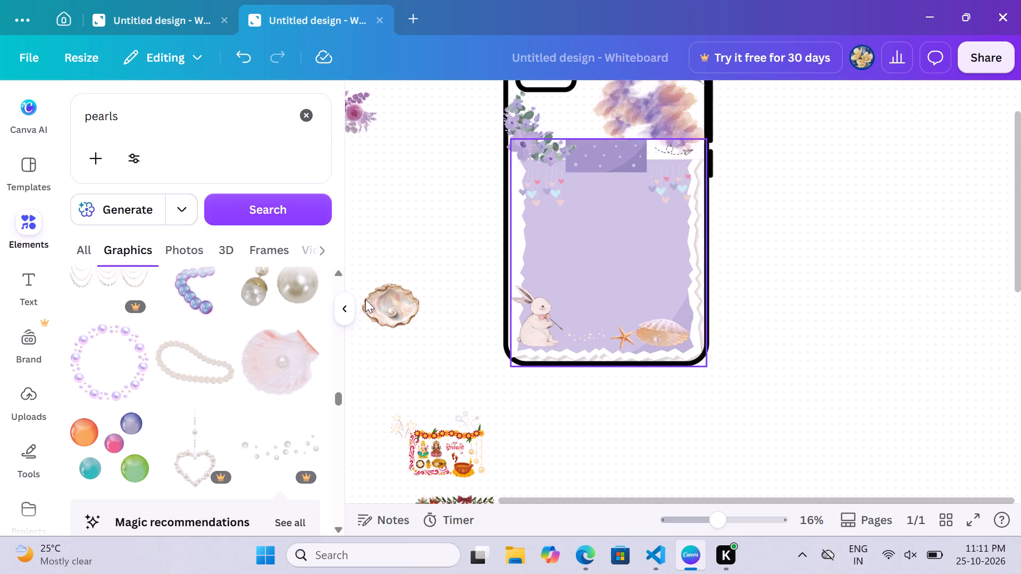
left_click_drag(269, 457, 574, 318)
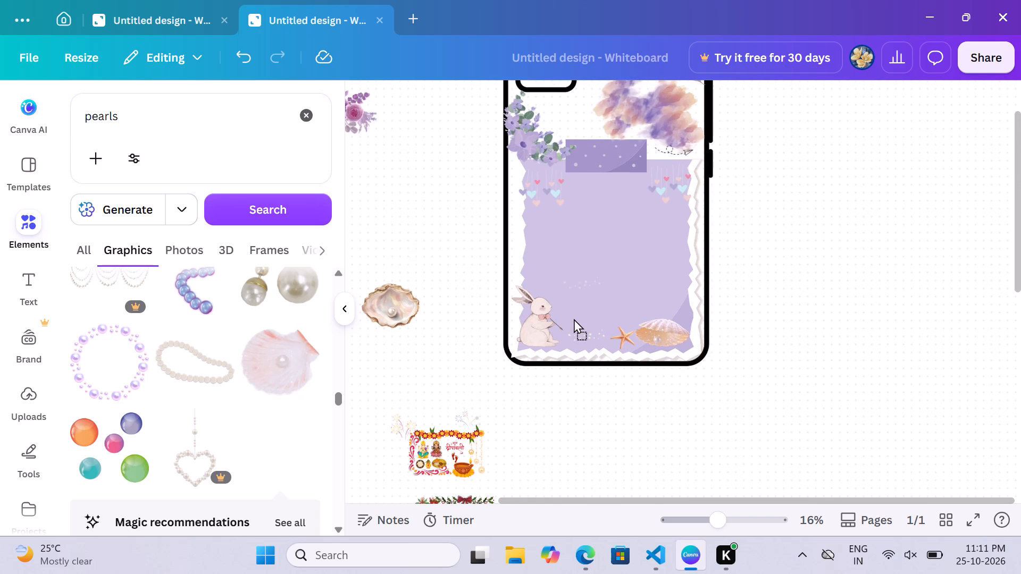
left_click_drag(574, 318, 599, 365)
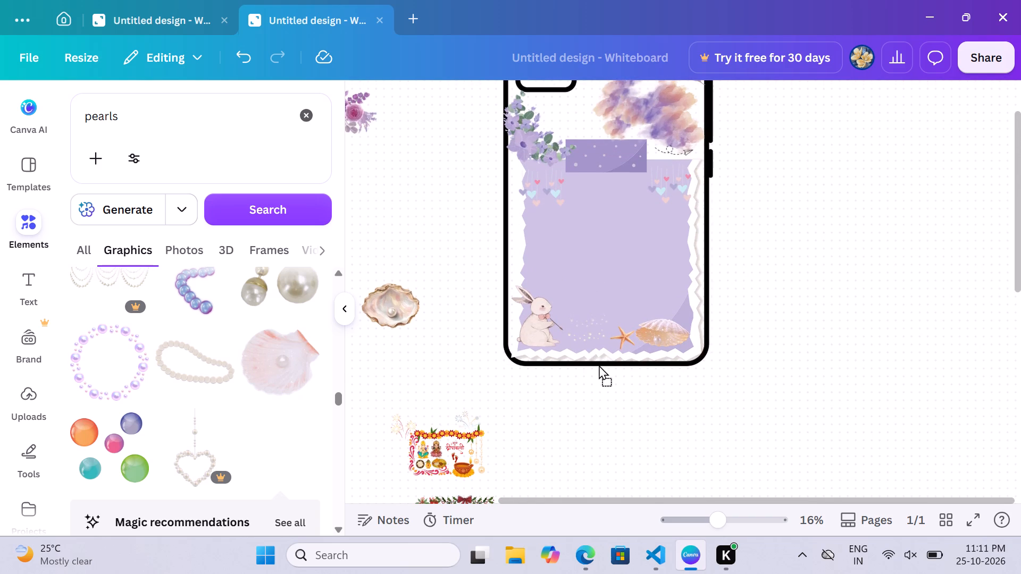
left_click_drag(599, 365, 606, 386)
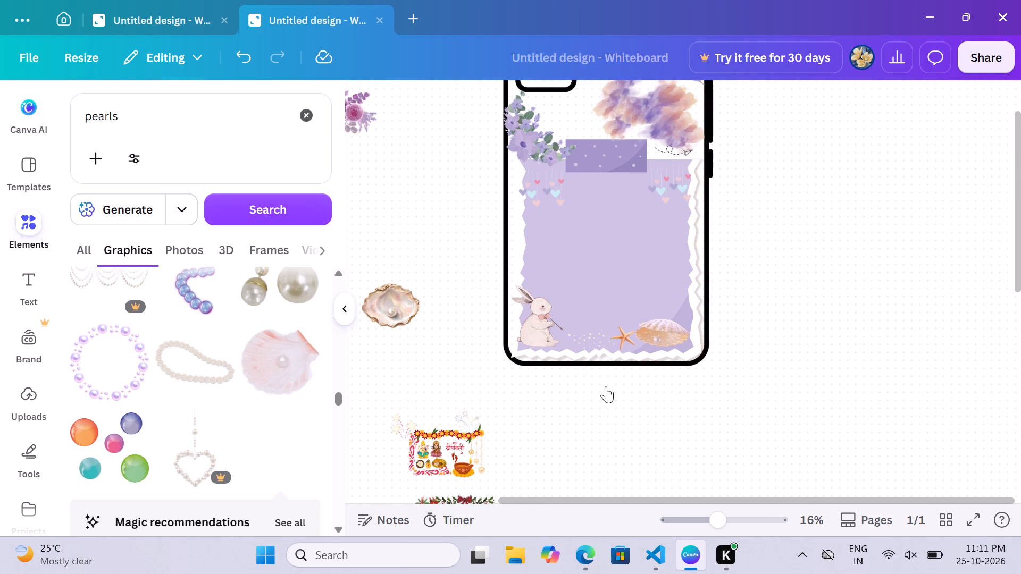
left_click(706, 391)
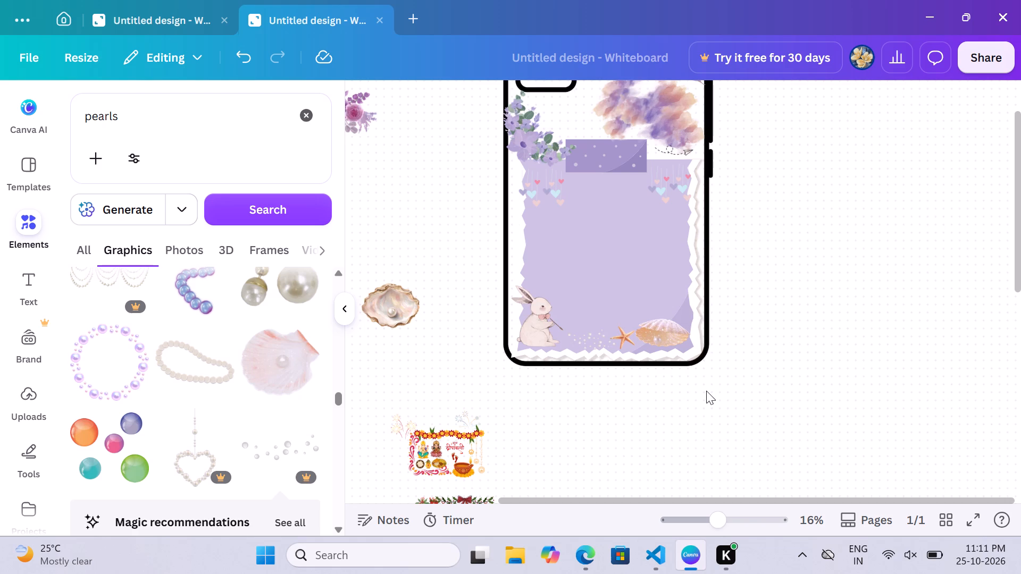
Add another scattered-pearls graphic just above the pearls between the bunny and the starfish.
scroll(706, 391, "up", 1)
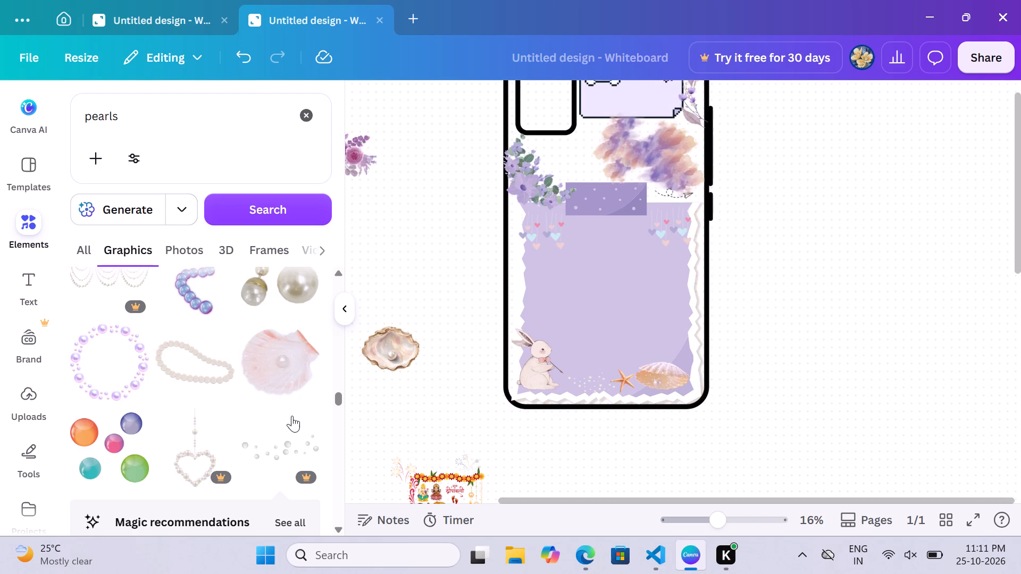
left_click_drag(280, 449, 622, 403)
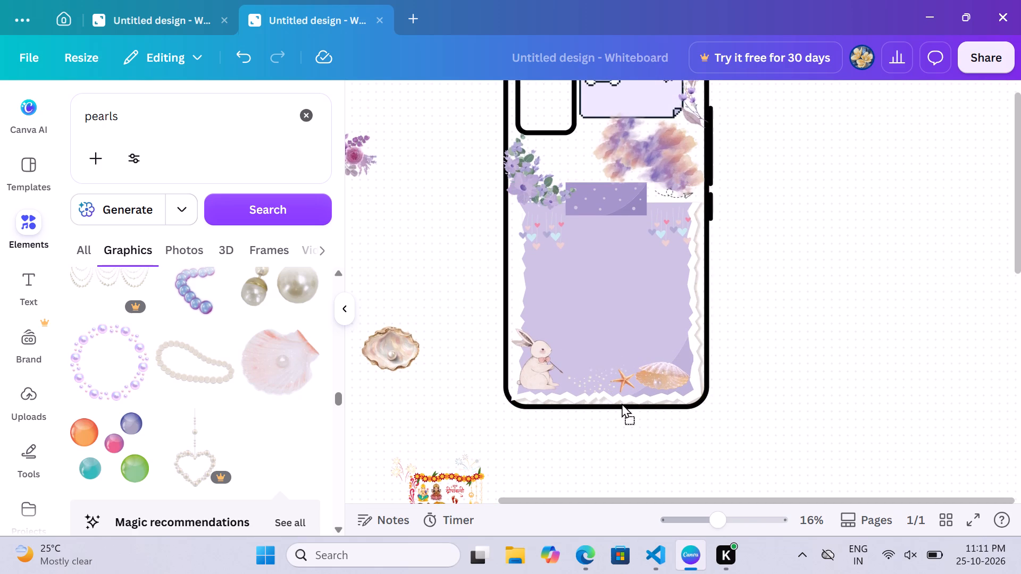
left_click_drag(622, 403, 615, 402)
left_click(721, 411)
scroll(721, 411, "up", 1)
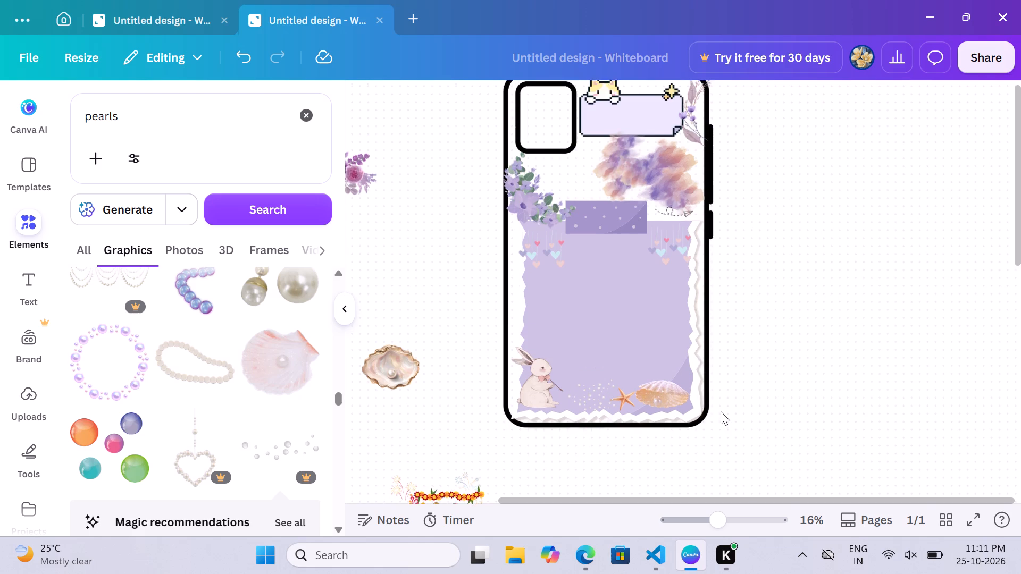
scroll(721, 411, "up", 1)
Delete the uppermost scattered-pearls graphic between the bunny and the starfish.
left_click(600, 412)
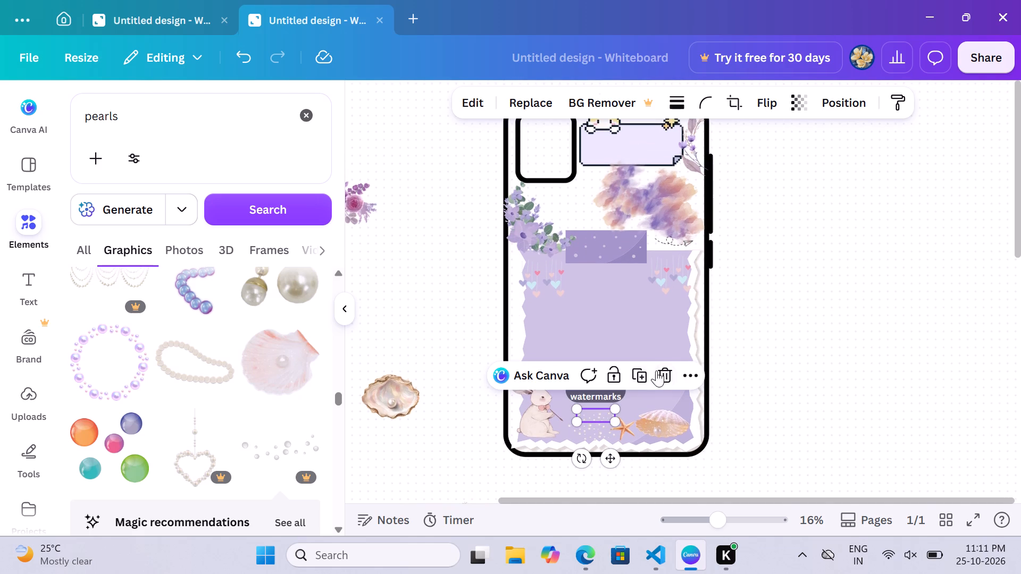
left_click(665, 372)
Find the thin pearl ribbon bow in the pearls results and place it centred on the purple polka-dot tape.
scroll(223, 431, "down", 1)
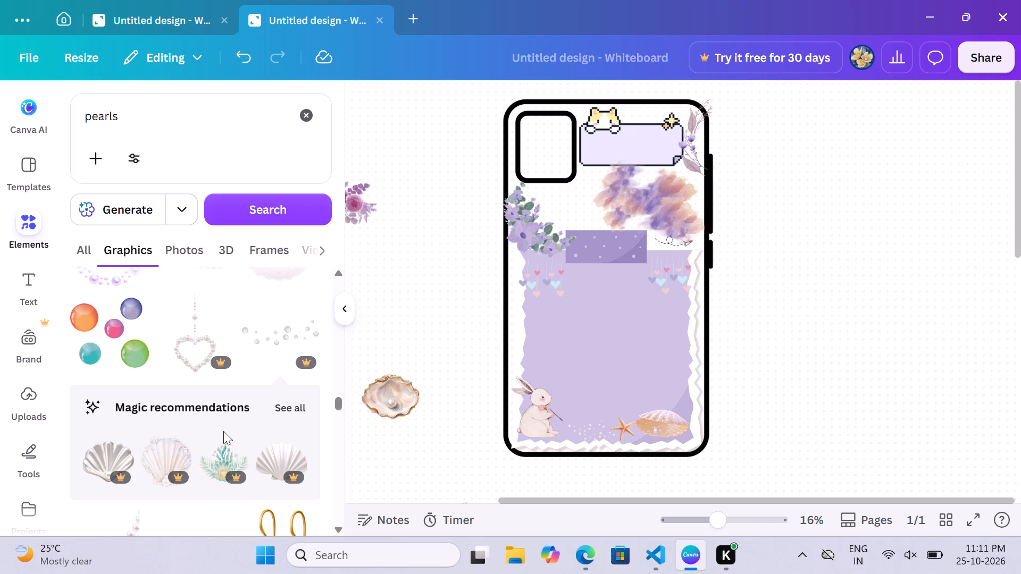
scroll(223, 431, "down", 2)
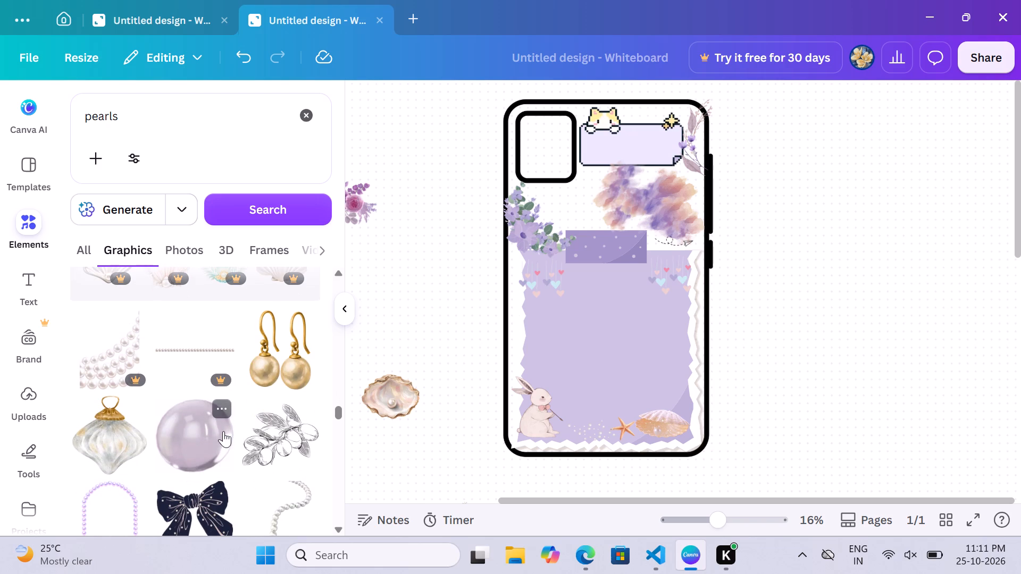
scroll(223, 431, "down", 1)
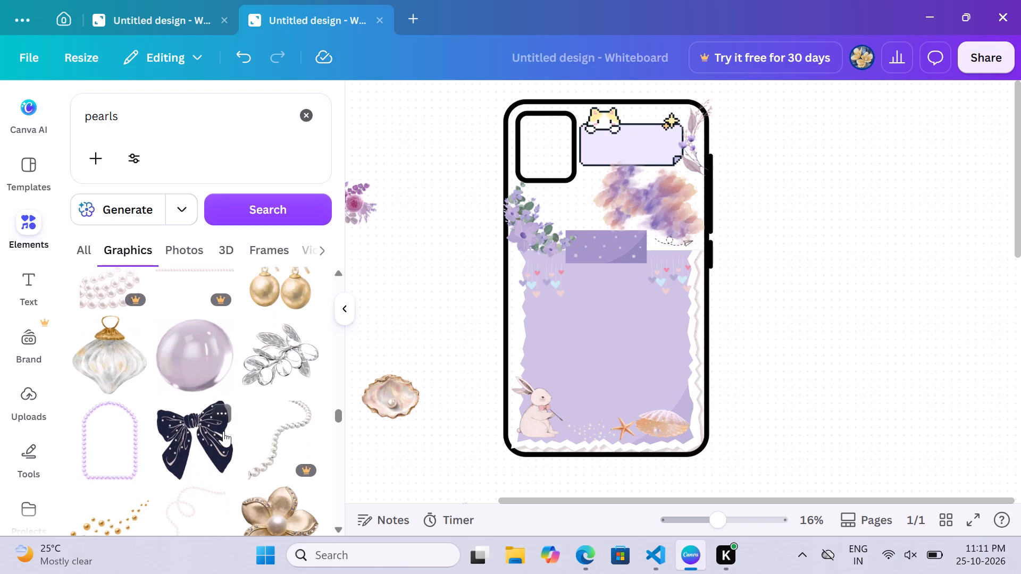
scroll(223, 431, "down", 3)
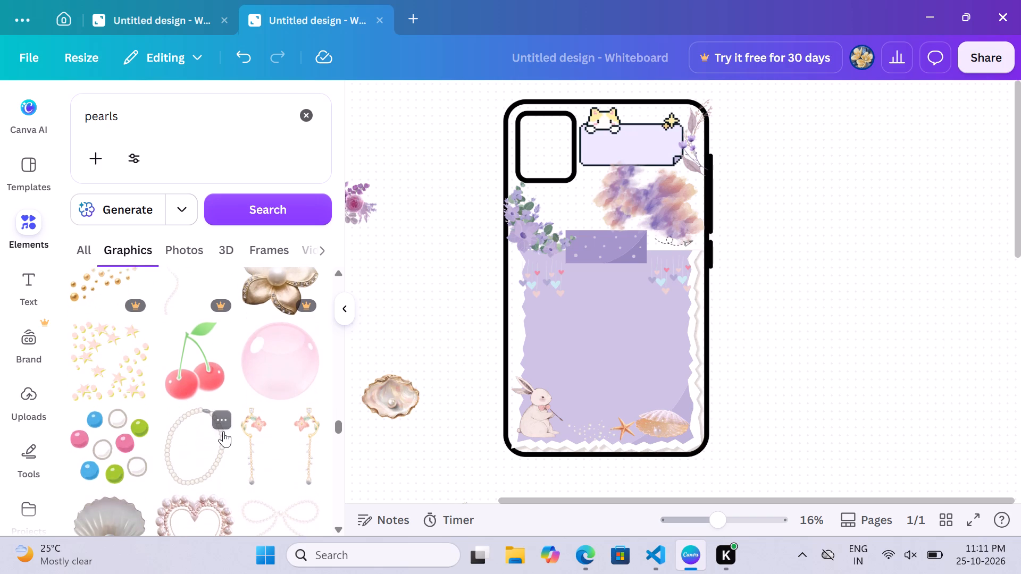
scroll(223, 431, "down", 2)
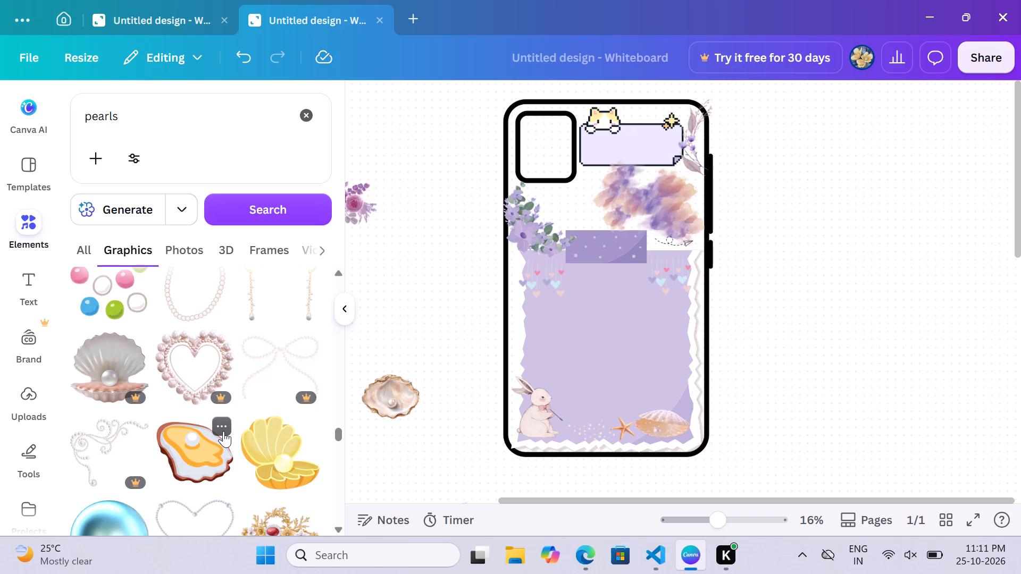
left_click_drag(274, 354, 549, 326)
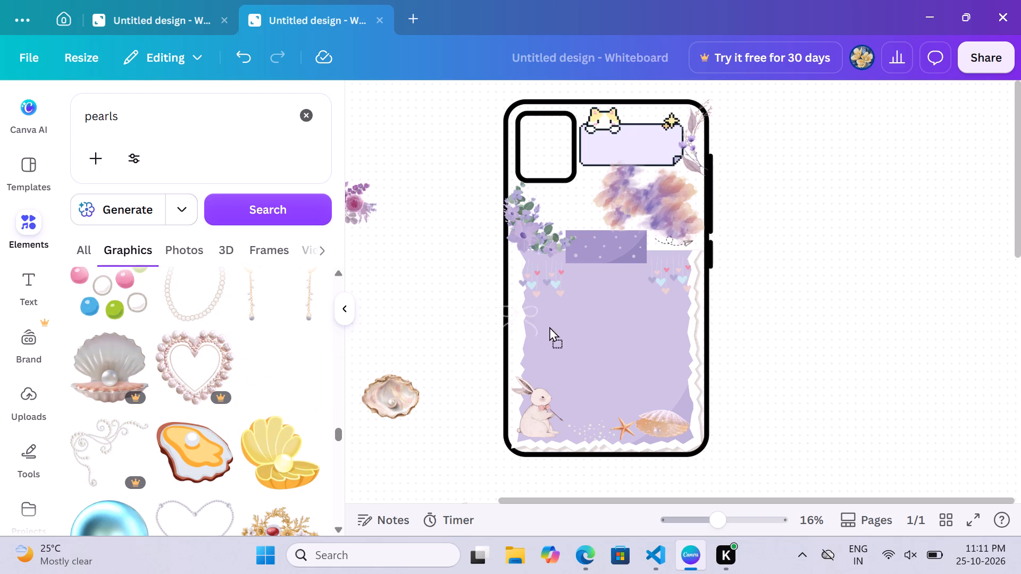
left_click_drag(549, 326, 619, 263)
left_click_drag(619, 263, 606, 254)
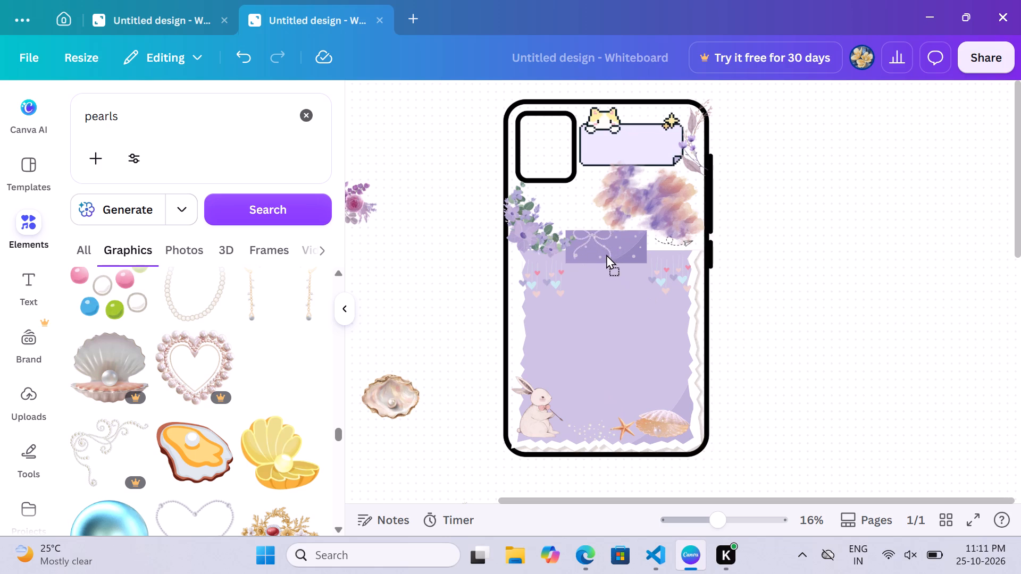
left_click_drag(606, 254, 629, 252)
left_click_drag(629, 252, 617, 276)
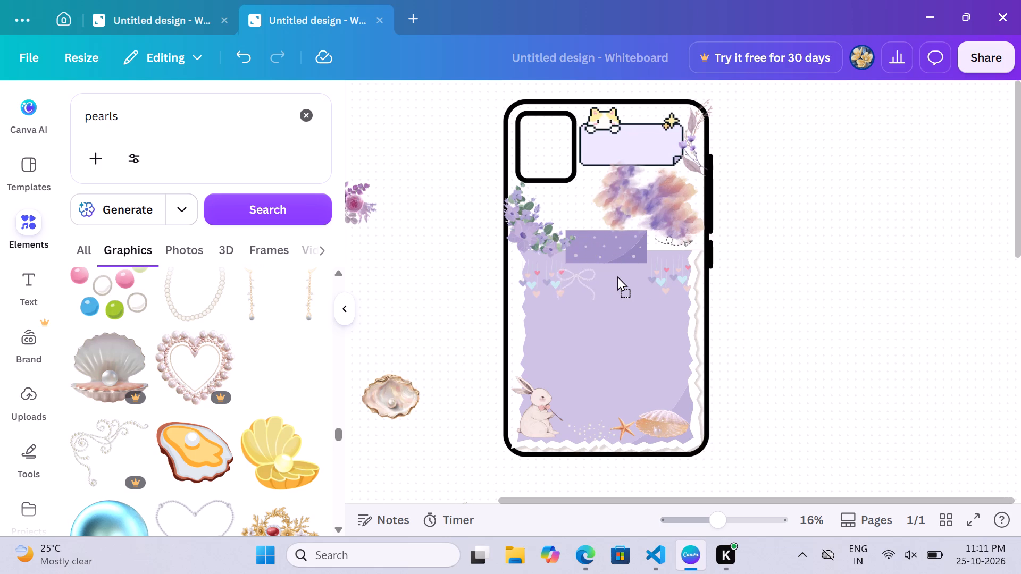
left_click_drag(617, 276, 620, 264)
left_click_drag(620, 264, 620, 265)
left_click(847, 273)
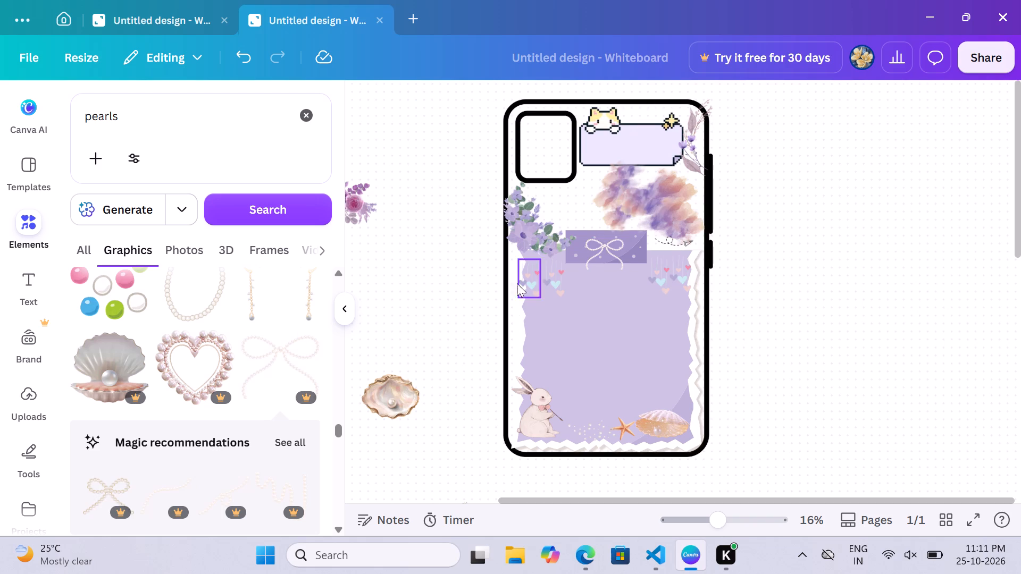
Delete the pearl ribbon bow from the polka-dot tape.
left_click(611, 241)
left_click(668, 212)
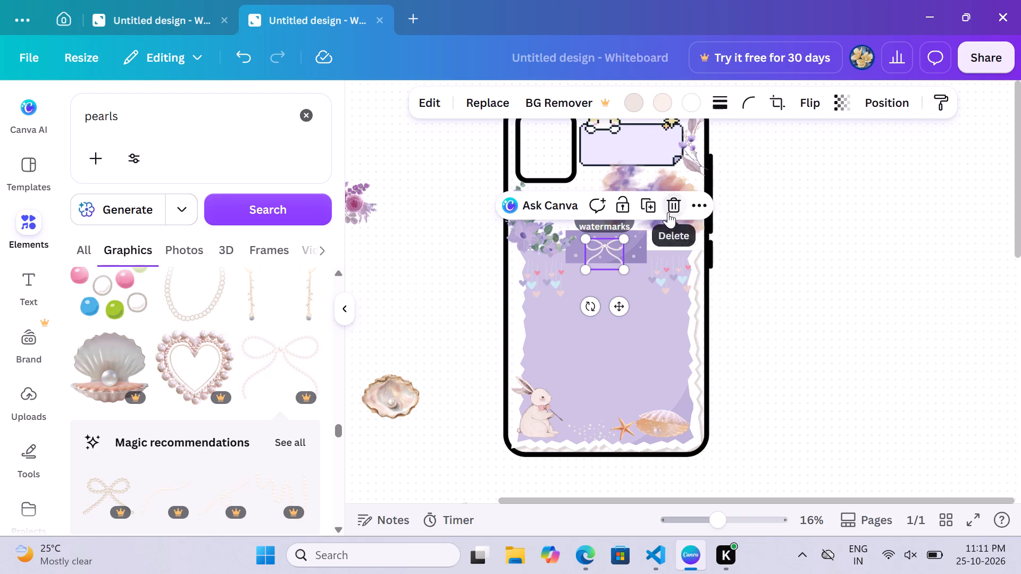
Look through further graphics in the pearls search results for another decoration that suits the purple note.
scroll(248, 415, "down", 3)
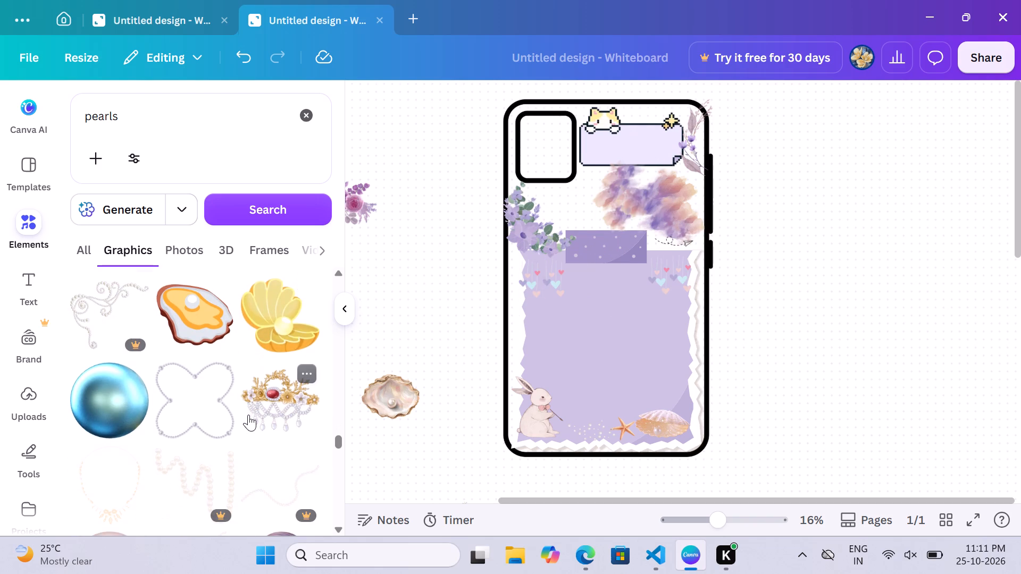
scroll(248, 415, "down", 3)
scroll(248, 415, "up", 2)
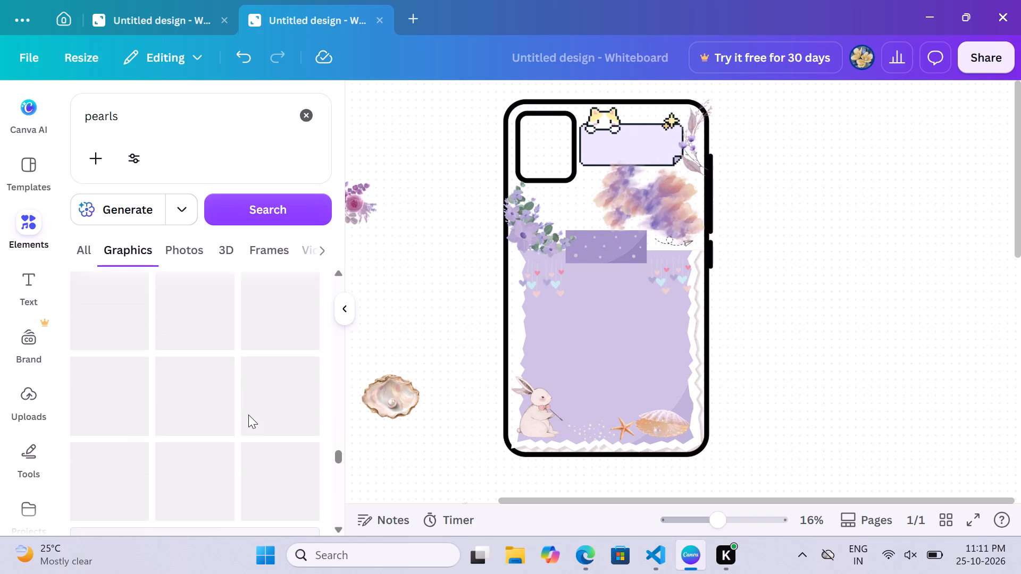
scroll(248, 415, "up", 1)
scroll(248, 415, "down", 1)
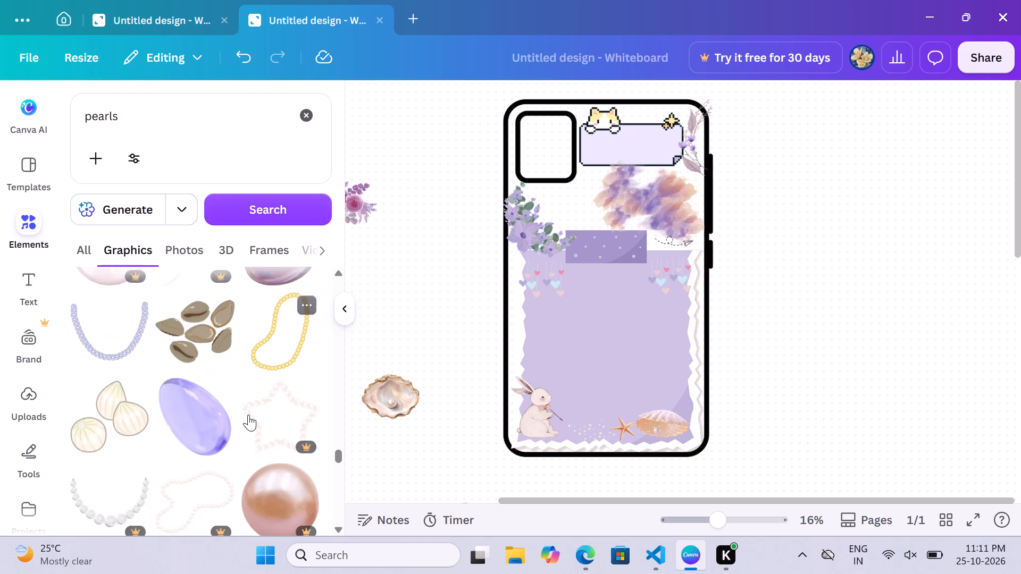
scroll(248, 415, "down", 4)
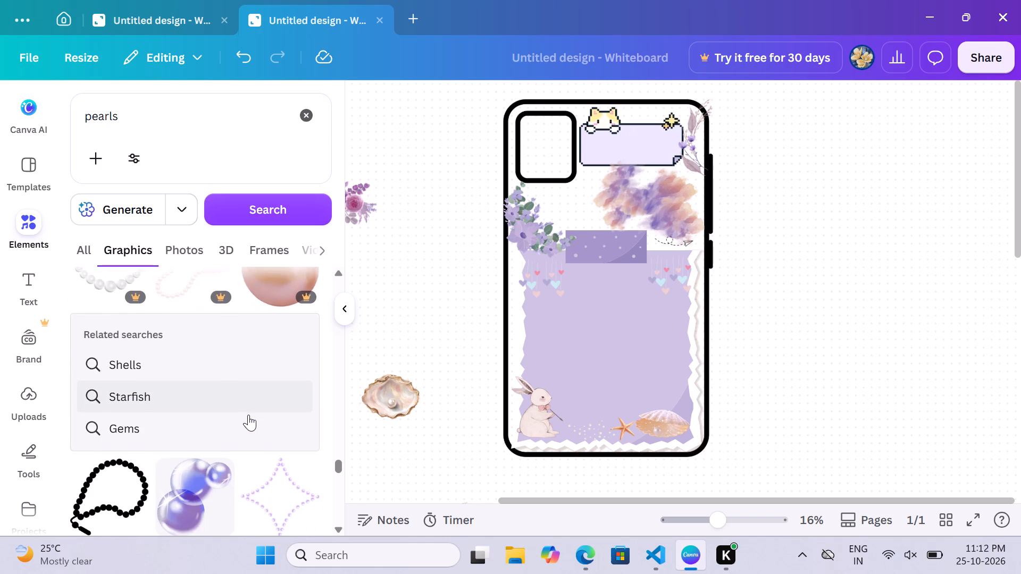
scroll(248, 415, "down", 2)
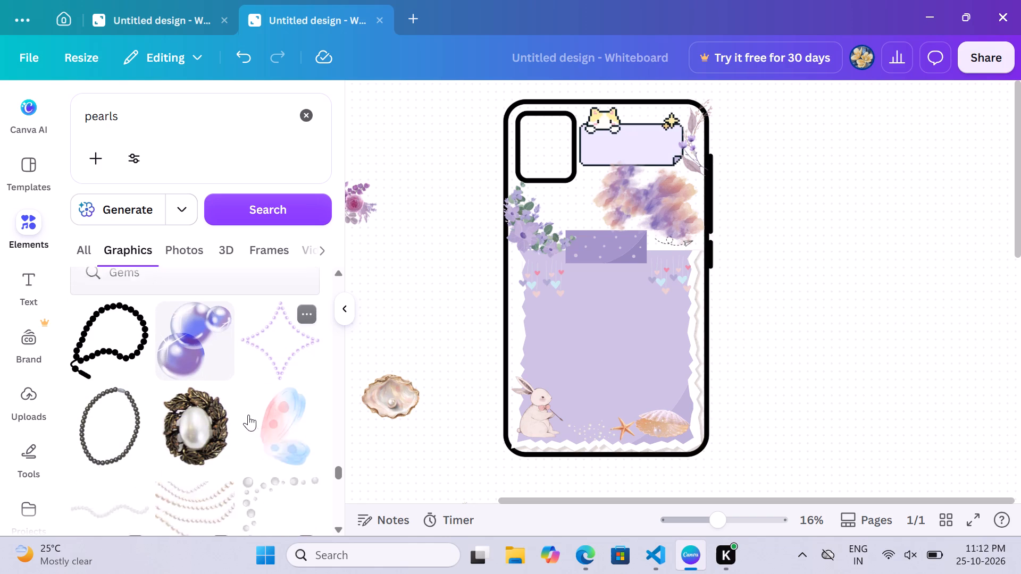
scroll(248, 415, "down", 3)
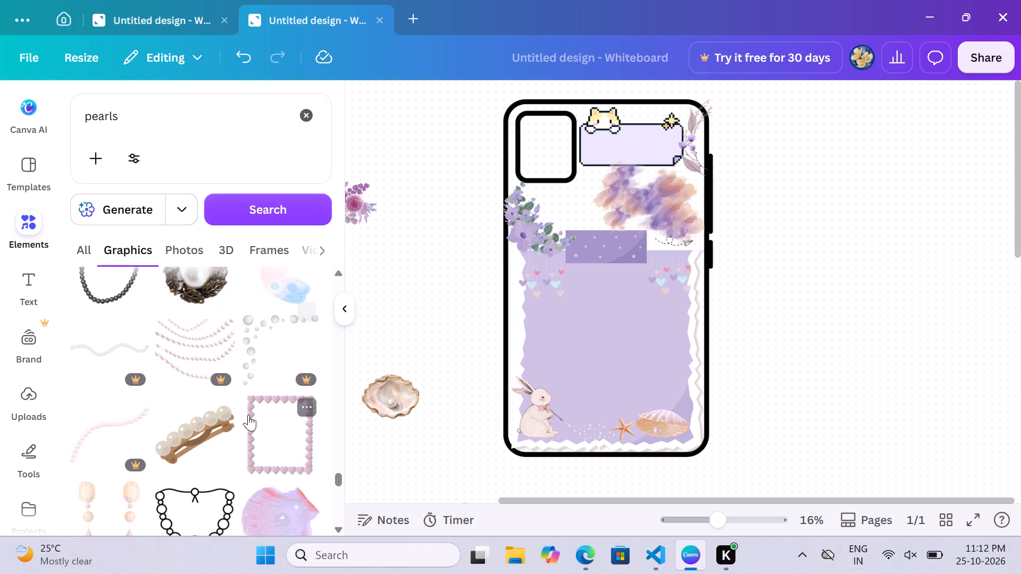
scroll(248, 415, "down", 3)
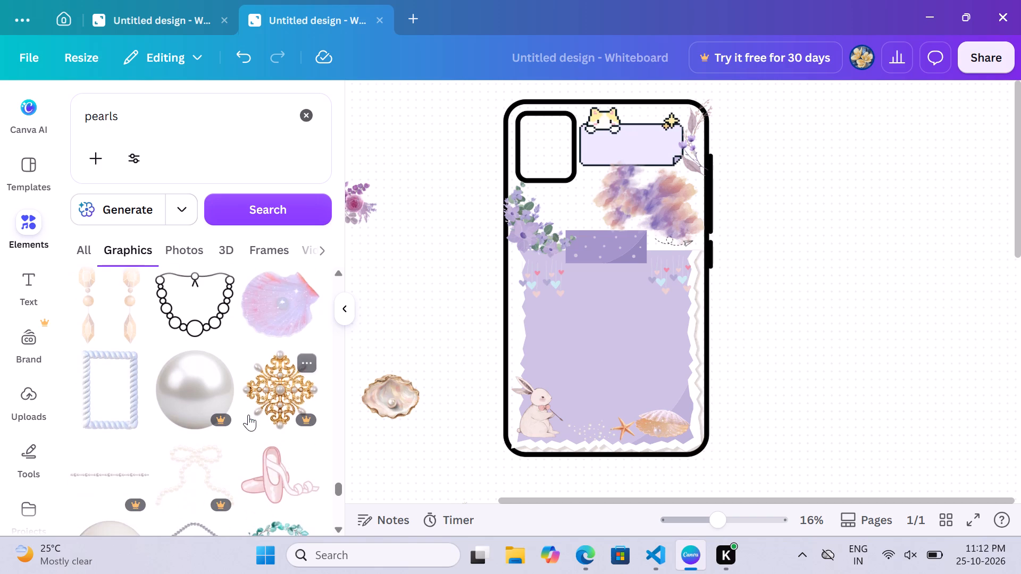
scroll(248, 415, "down", 1)
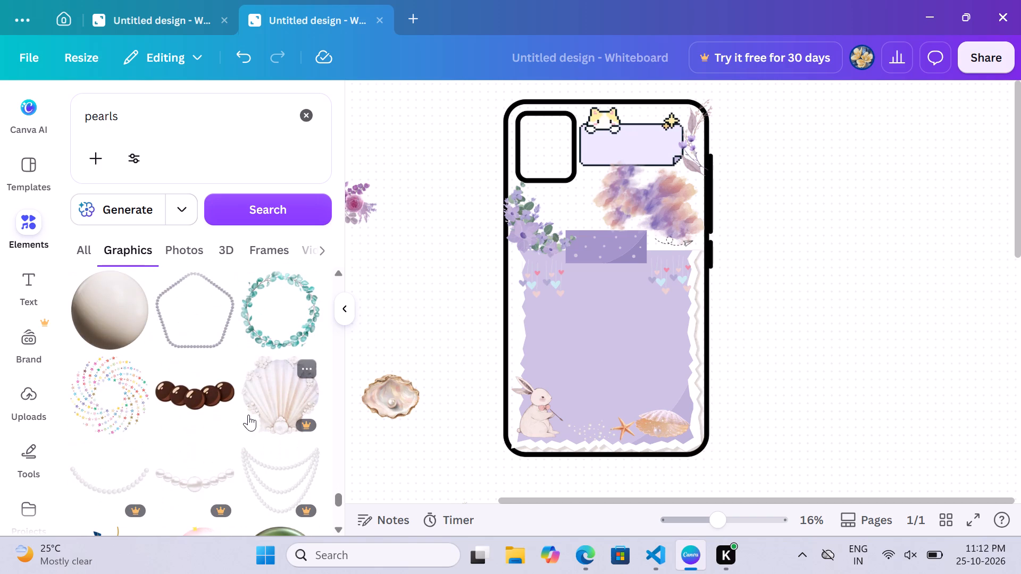
scroll(248, 415, "down", 2)
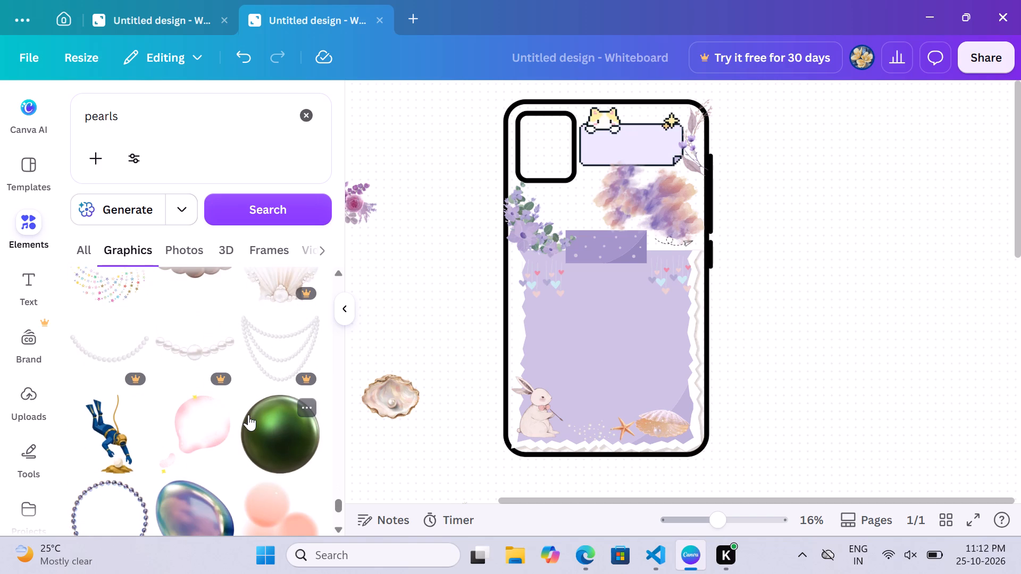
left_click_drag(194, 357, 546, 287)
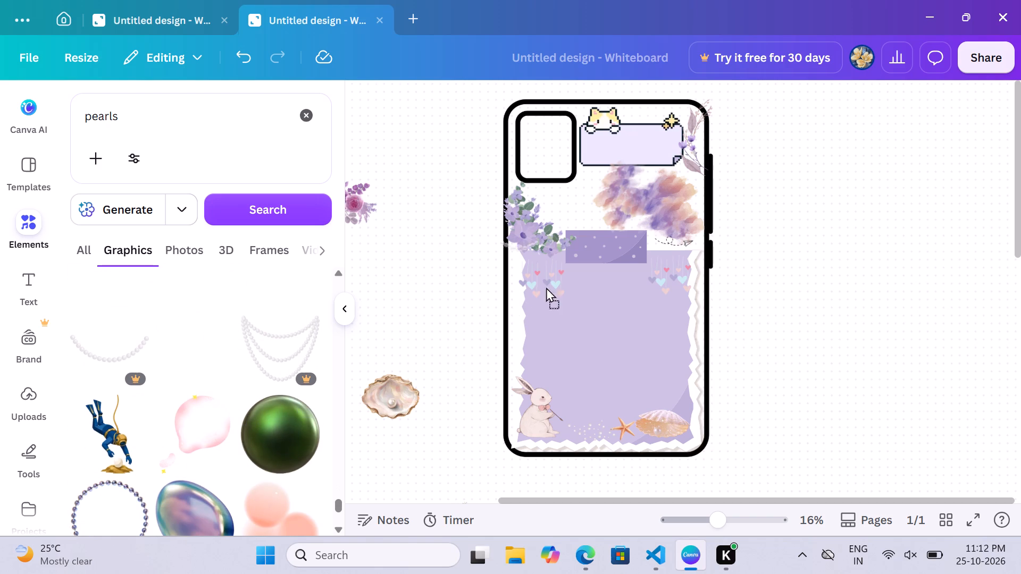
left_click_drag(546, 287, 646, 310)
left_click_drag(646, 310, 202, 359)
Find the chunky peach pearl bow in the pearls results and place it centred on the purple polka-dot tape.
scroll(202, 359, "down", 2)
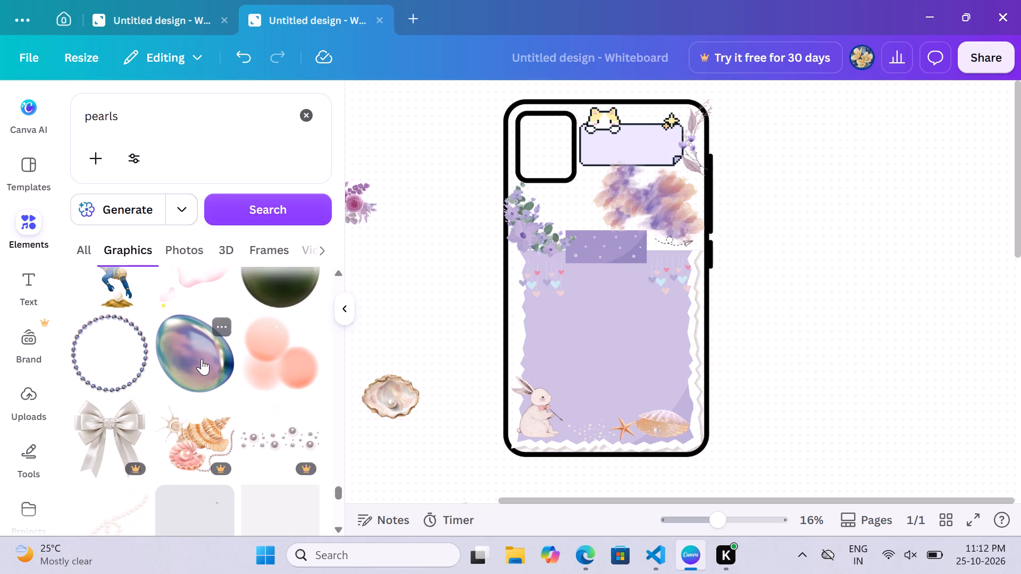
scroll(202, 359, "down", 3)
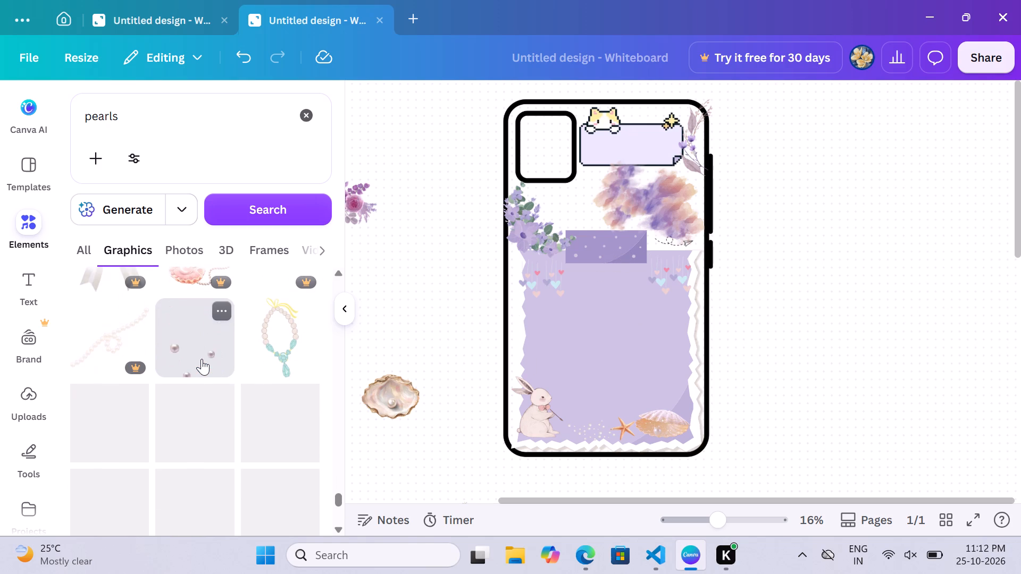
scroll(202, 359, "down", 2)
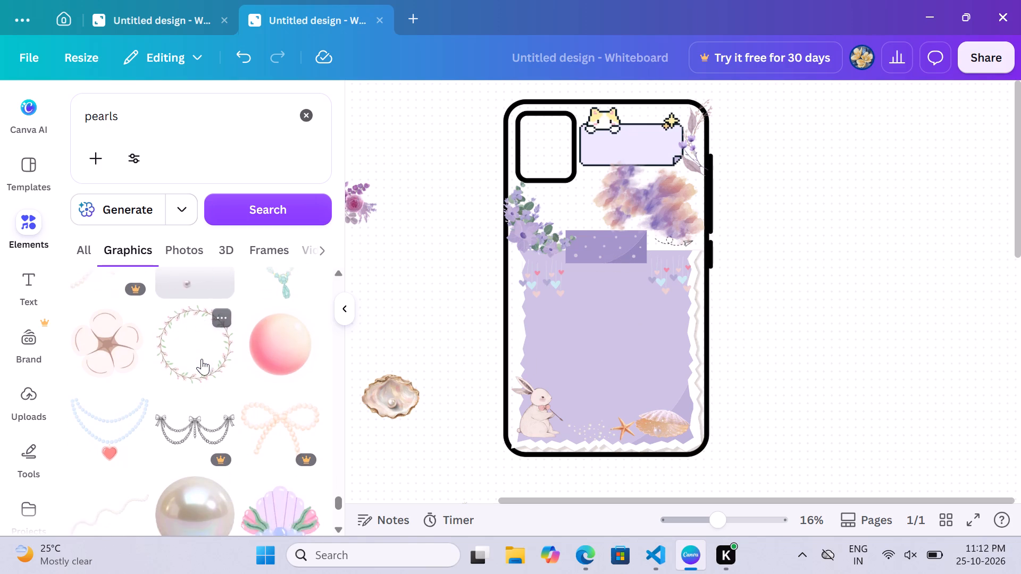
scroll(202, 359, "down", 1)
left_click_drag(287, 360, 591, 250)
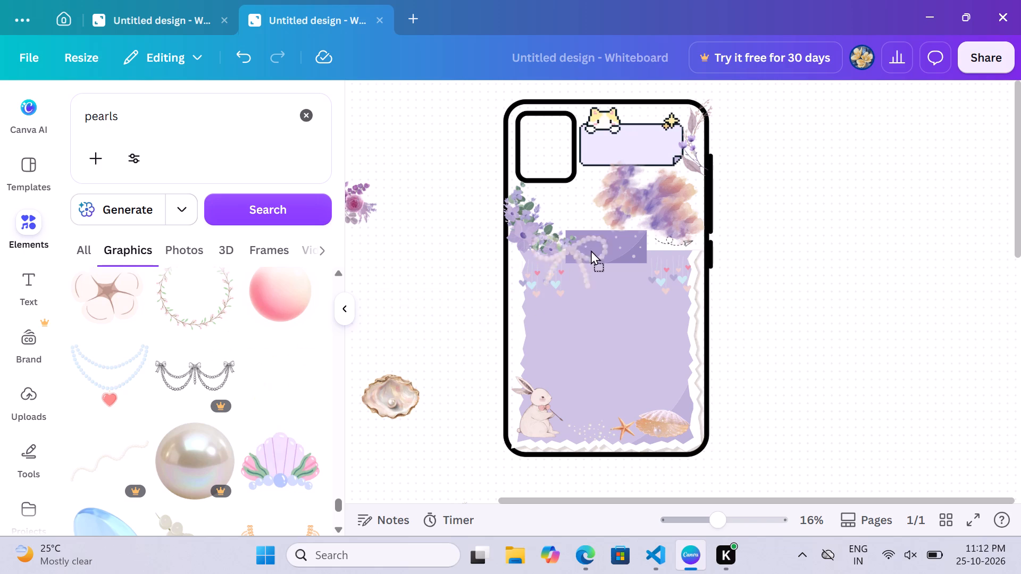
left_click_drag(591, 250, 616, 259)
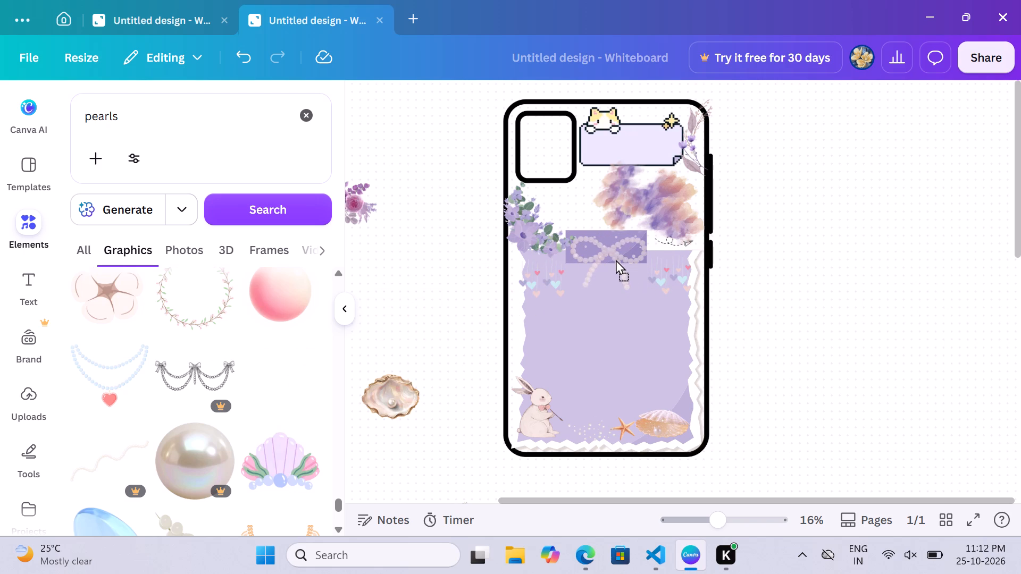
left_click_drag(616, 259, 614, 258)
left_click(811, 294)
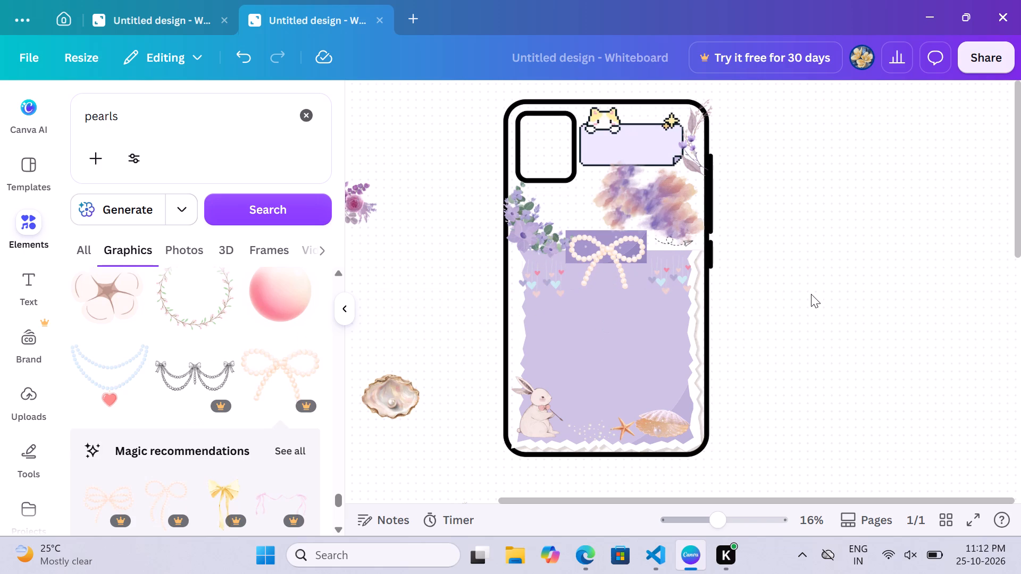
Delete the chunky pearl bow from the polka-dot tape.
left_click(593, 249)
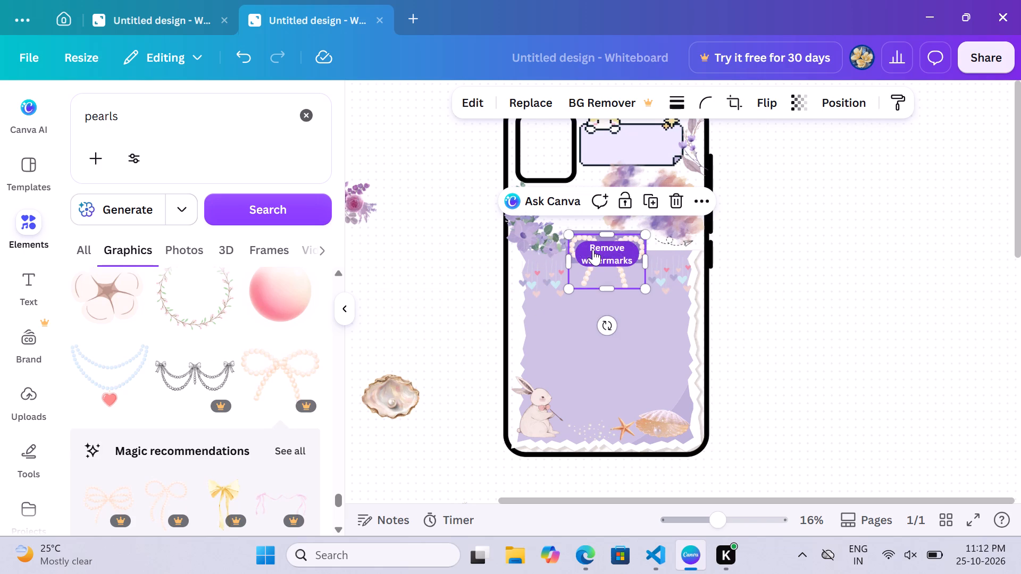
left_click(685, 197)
Find the slim pale pearl bow with long tails in the pearls results and place it centred on the purple polka-dot tape.
scroll(266, 413, "down", 1)
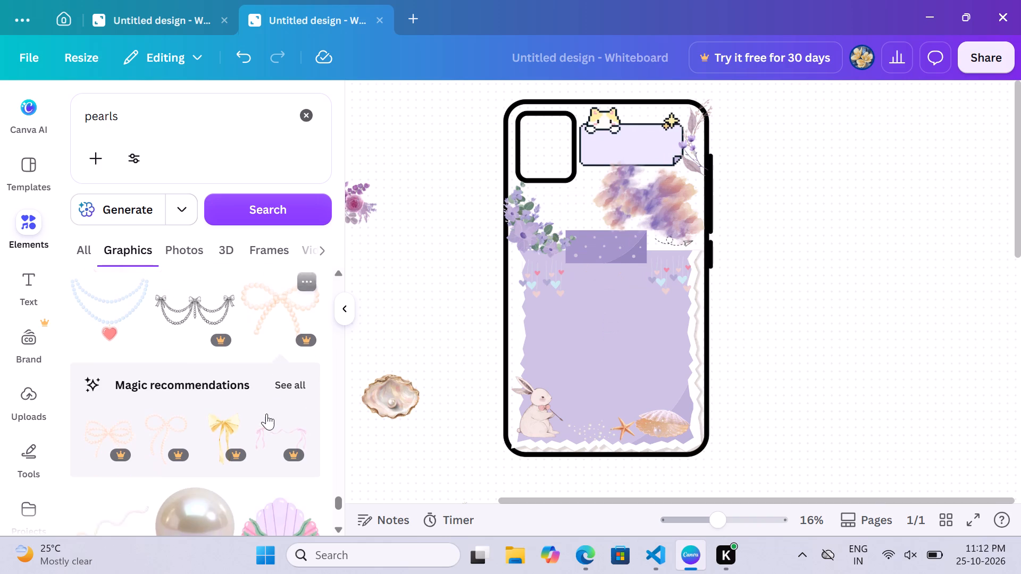
scroll(266, 413, "down", 6)
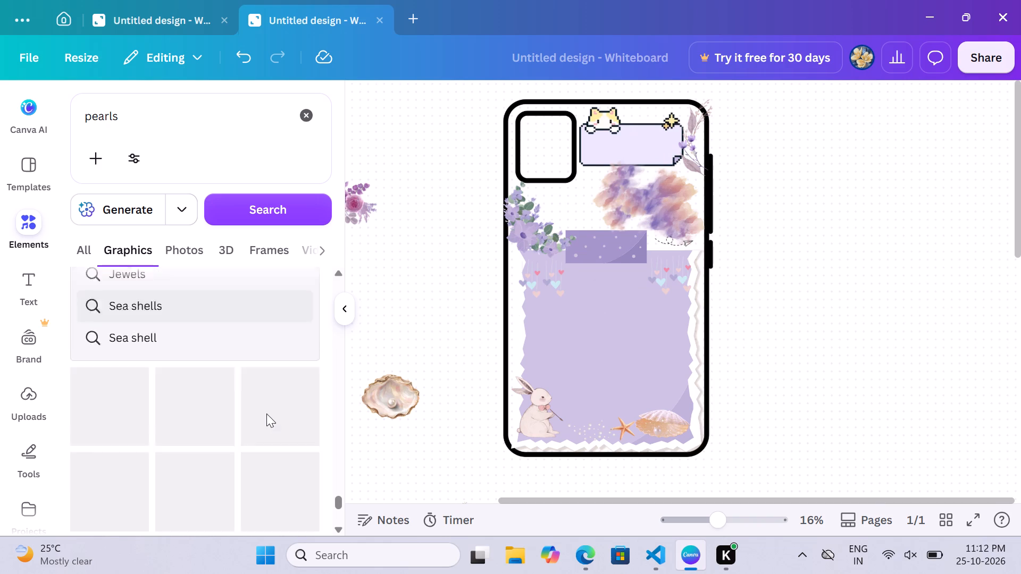
scroll(266, 413, "down", 1)
scroll(266, 413, "up", 1)
scroll(266, 413, "down", 1)
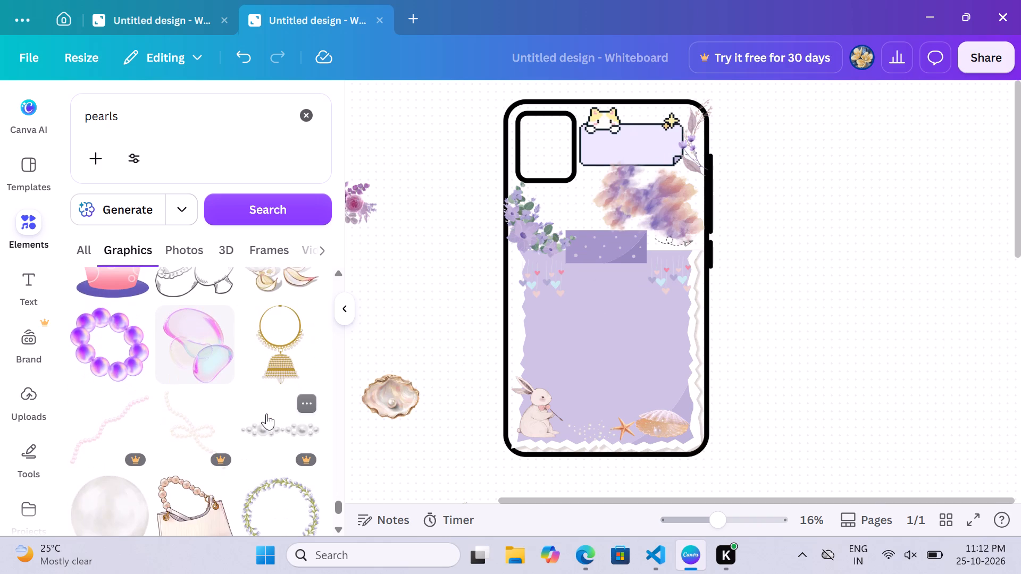
scroll(266, 413, "down", 3)
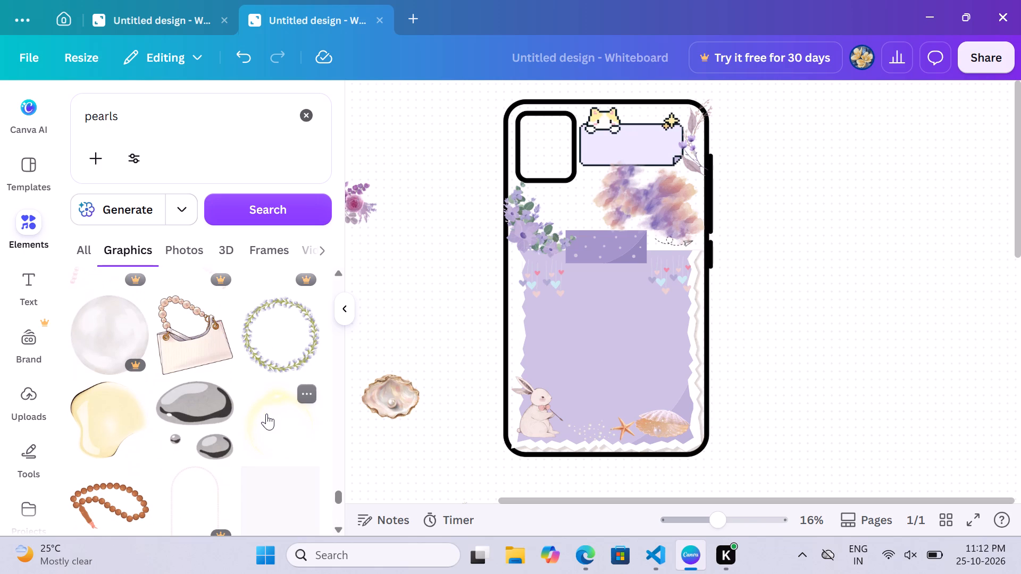
scroll(266, 413, "down", 3)
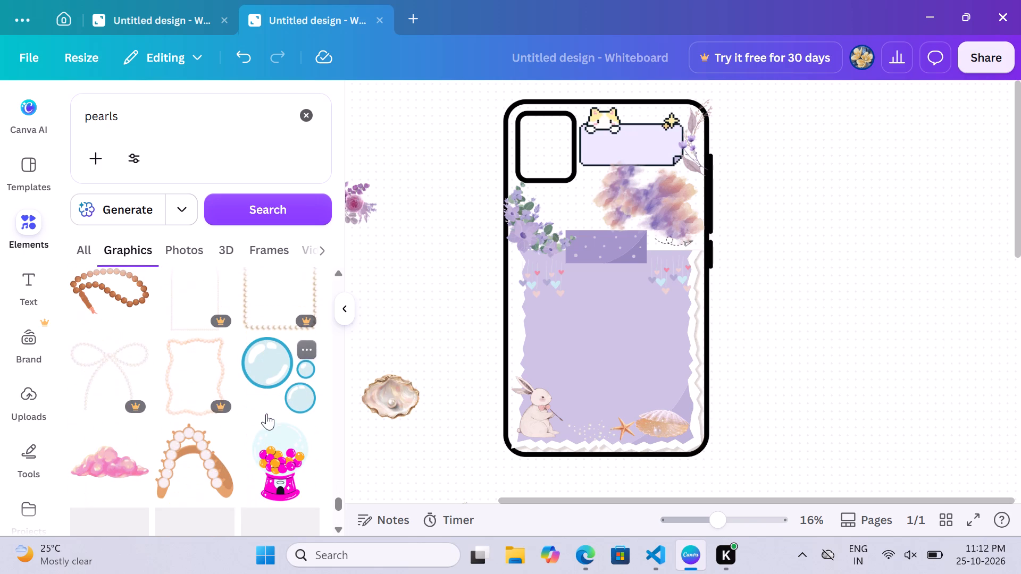
left_click_drag(110, 370, 548, 314)
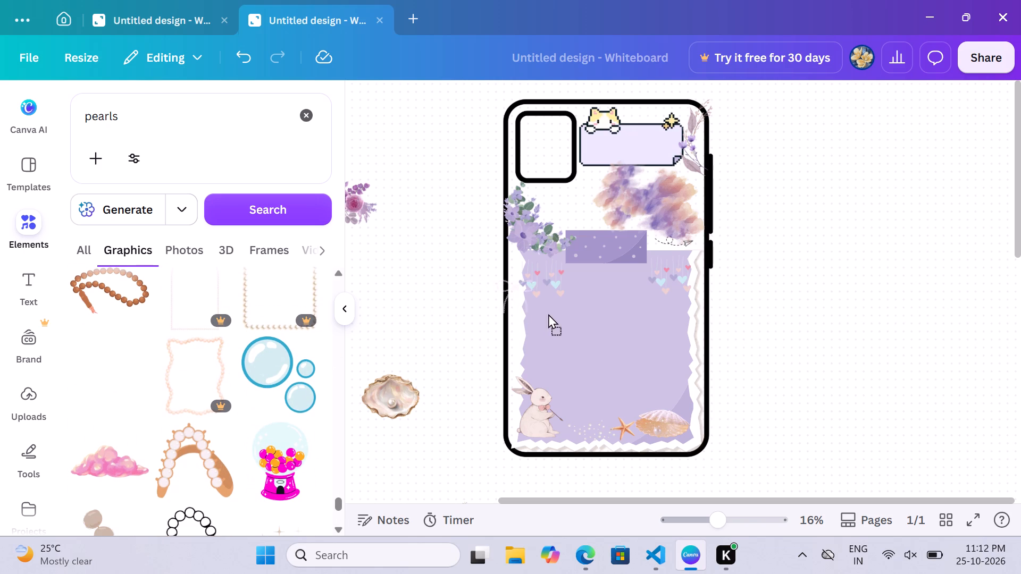
left_click_drag(548, 314, 624, 272)
left_click_drag(624, 272, 626, 272)
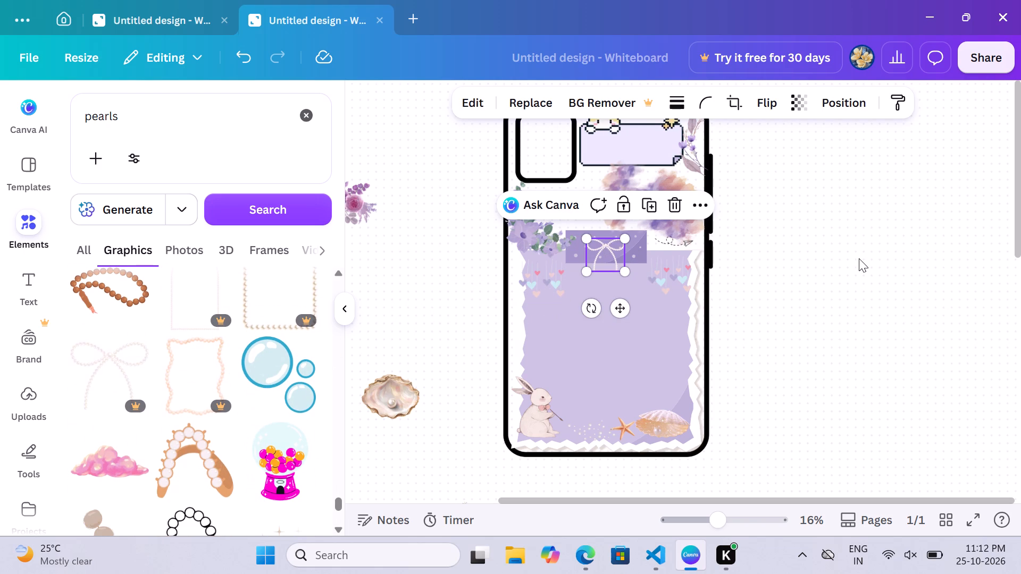
left_click(859, 258)
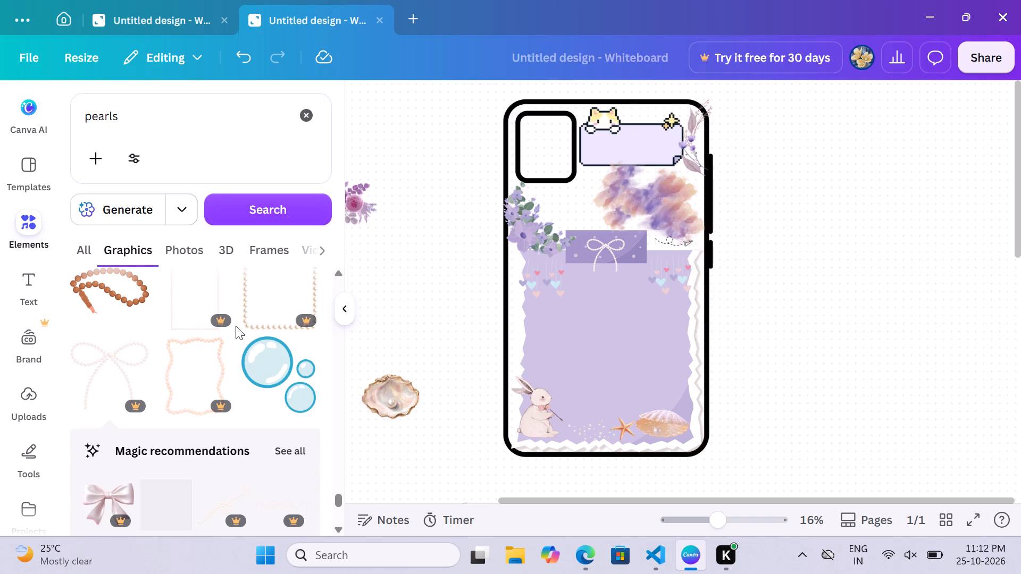
left_click(602, 255)
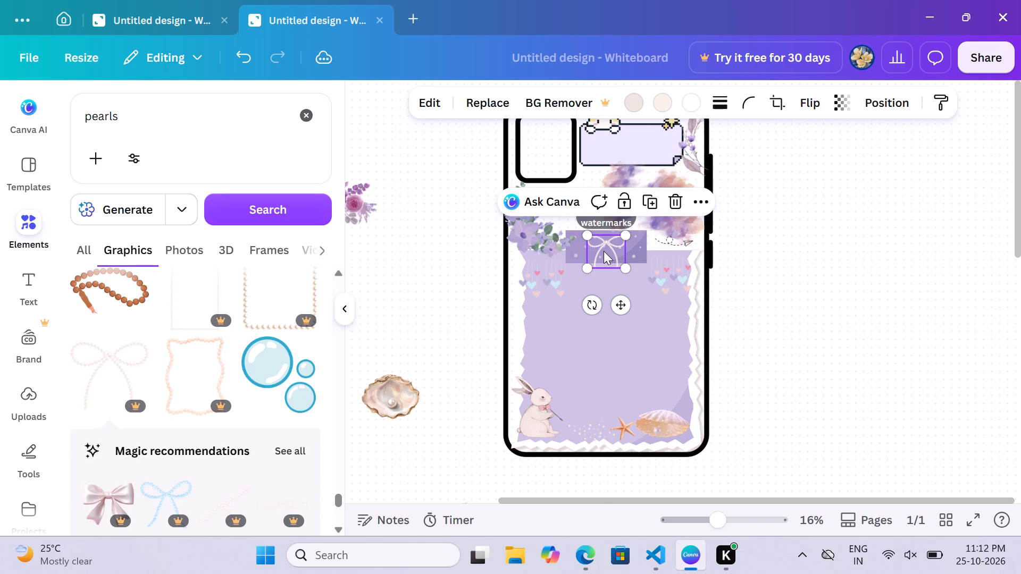
left_click(818, 266)
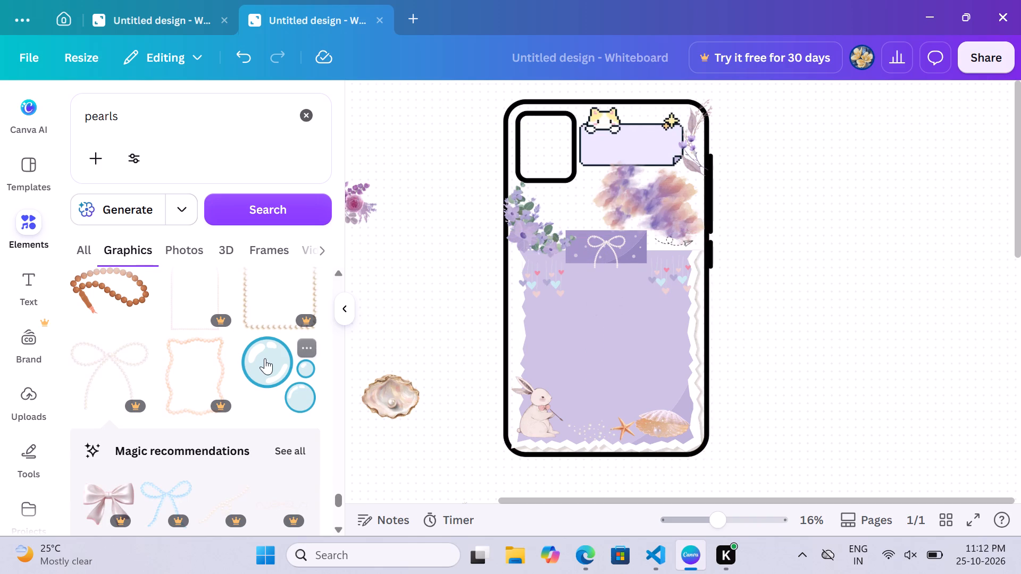
Replace the pearls search with a graphics search for "vinatge quote".
scroll(265, 358, "down", 4)
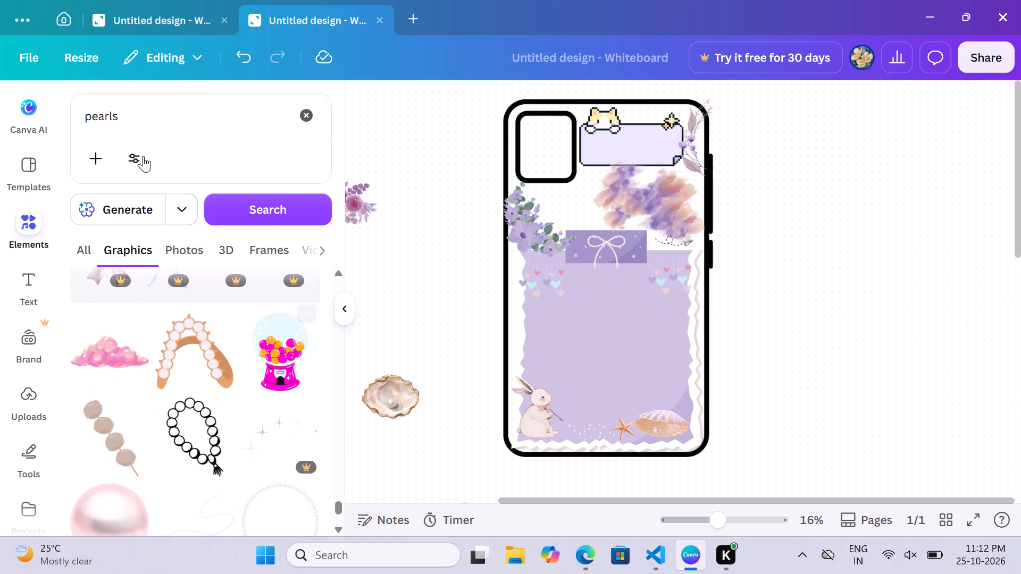
left_click(135, 119)
key("BackSpace")
key("BackSpace")
key("BackSpace")
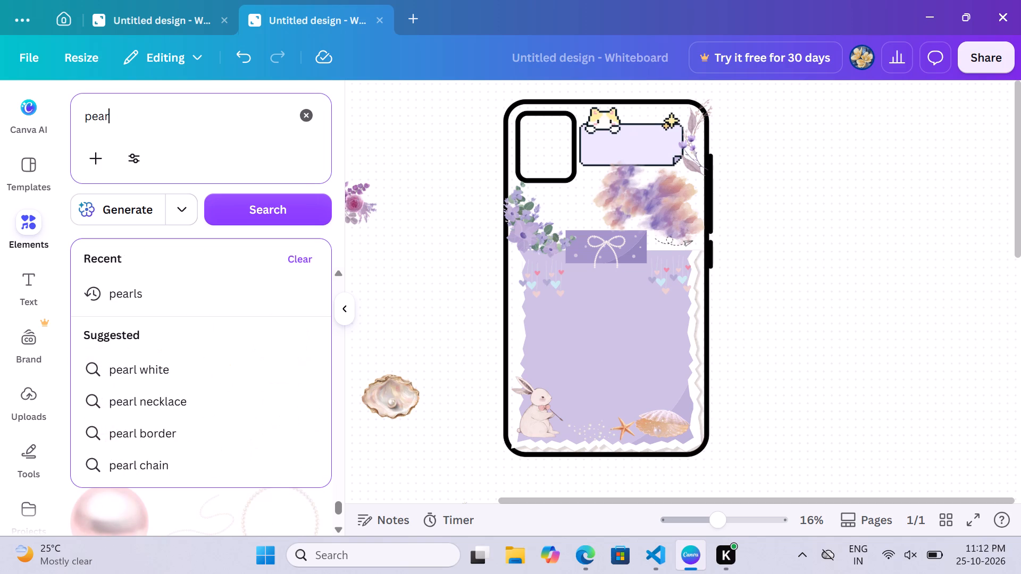
key("BackSpace")
key("BackSpace")
key("BackSpace")
key("BackSpace")
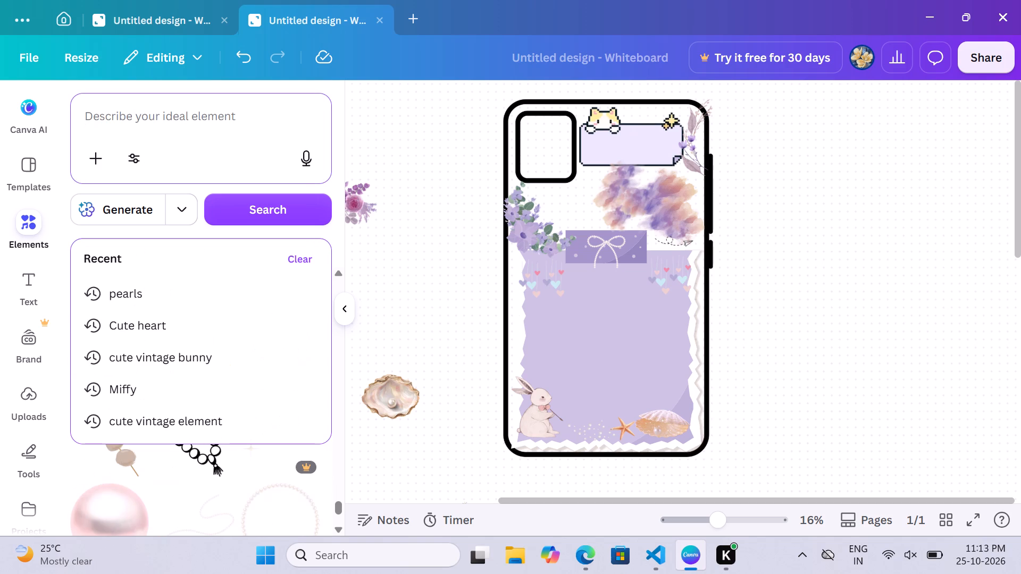
type("vinatge")
key("space")
type("quote")
key("space")
key("Return")
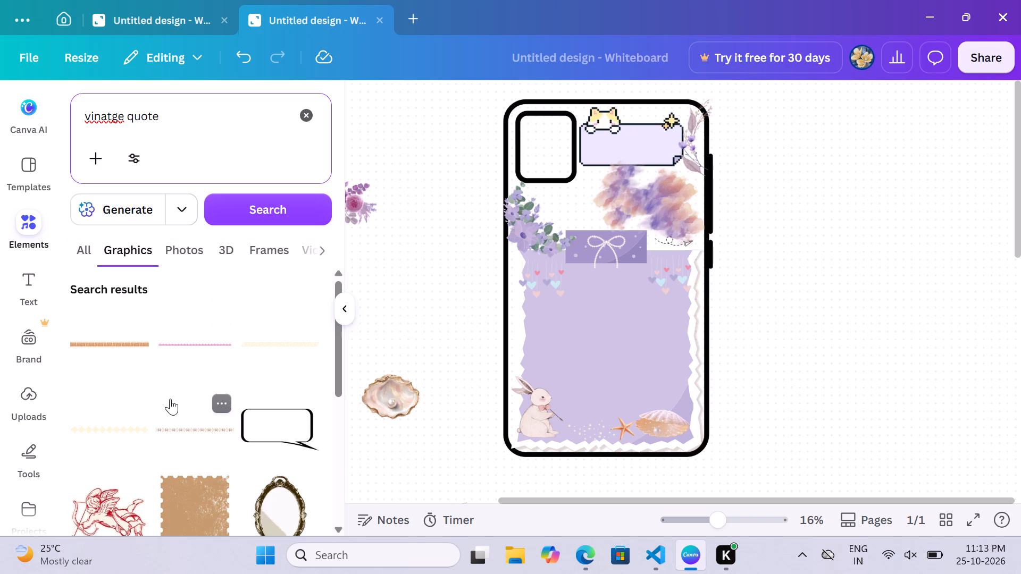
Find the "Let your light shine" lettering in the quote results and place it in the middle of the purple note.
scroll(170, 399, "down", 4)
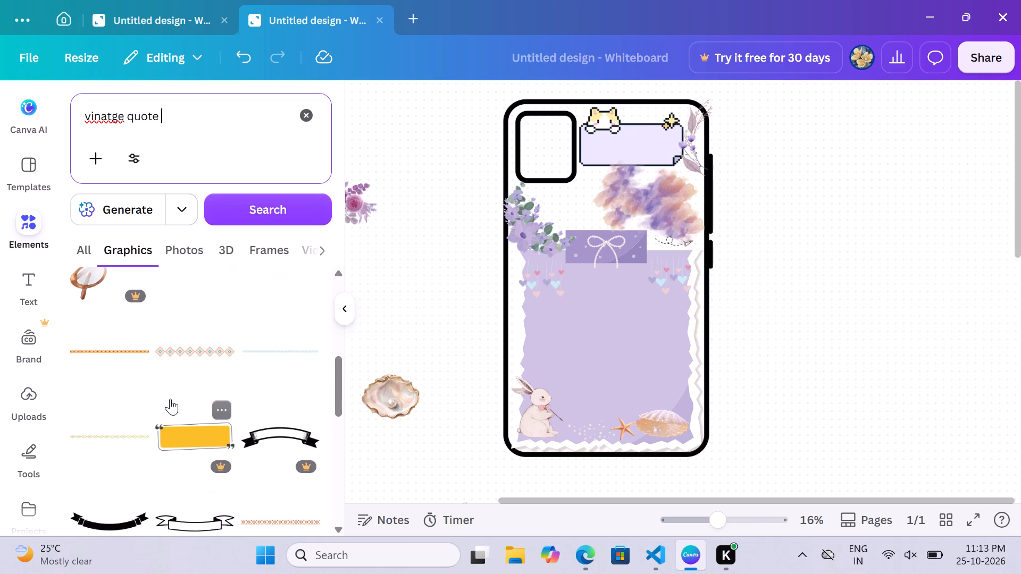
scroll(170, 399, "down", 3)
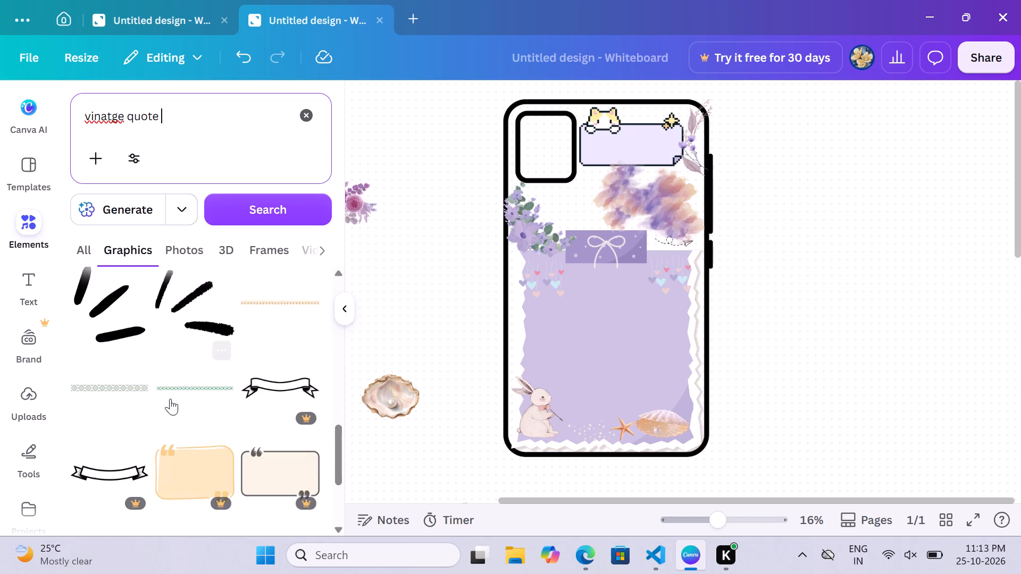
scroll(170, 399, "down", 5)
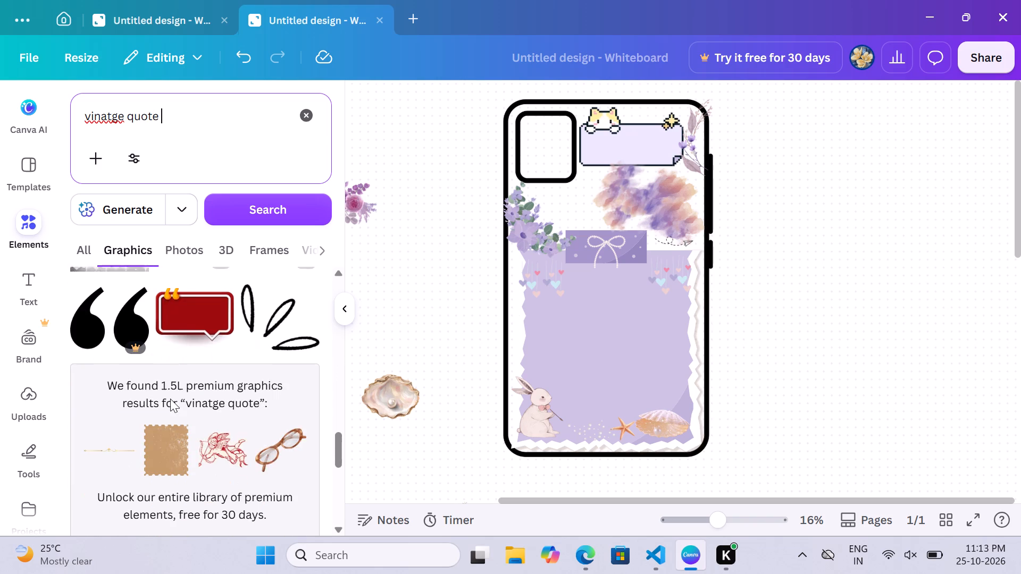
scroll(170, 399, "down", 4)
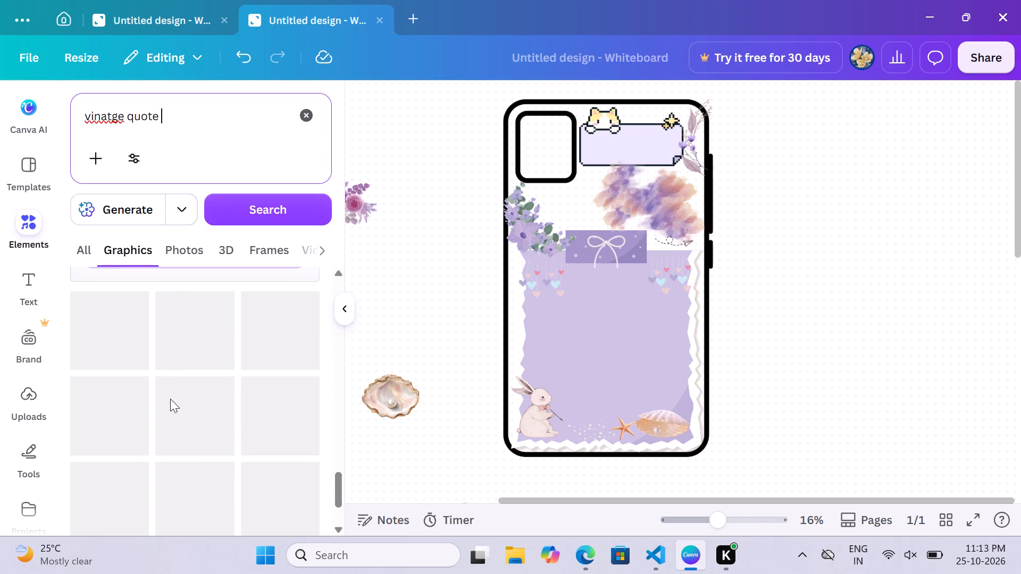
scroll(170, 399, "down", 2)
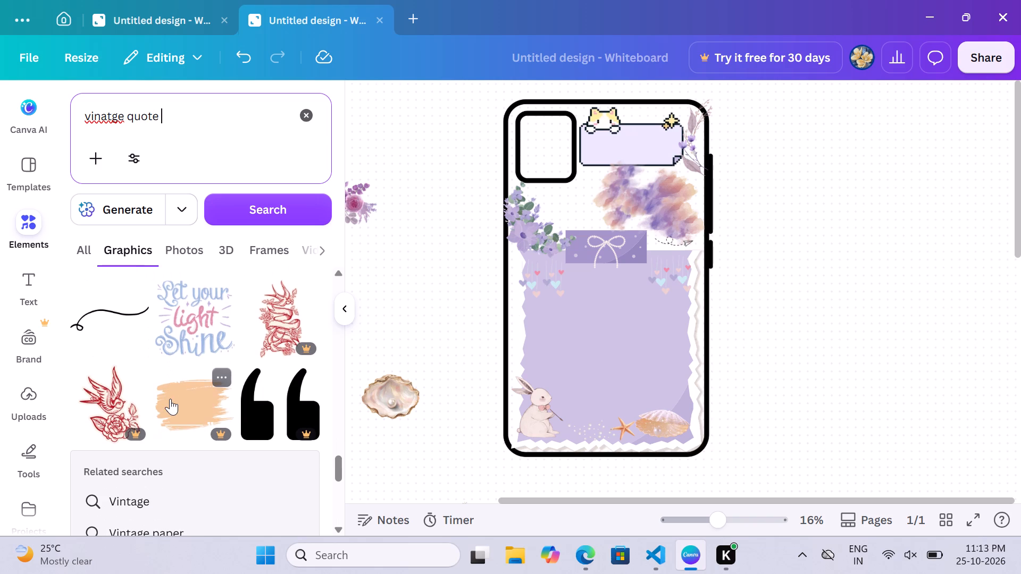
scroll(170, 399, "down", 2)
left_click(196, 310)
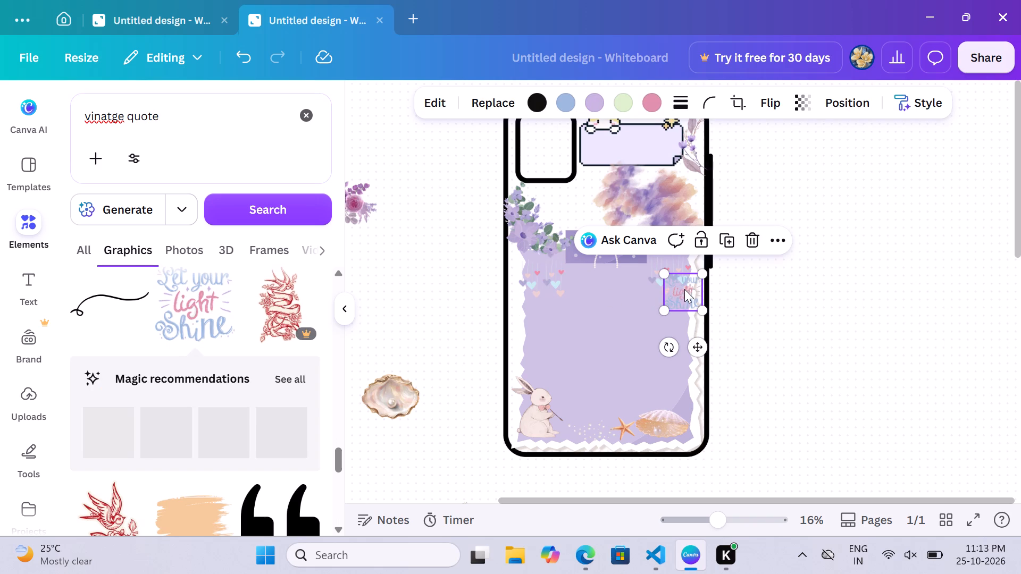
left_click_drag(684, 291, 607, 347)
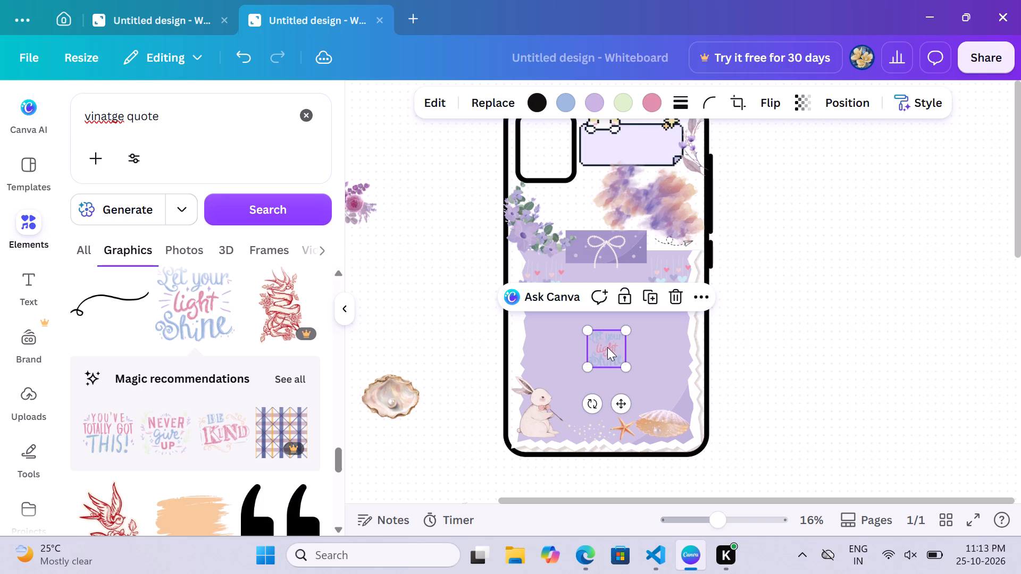
Show all Magic recommendations for the lettering and add the "Dream big, work hard, make it happen" graphic to the whiteboard.
scroll(207, 365, "down", 1)
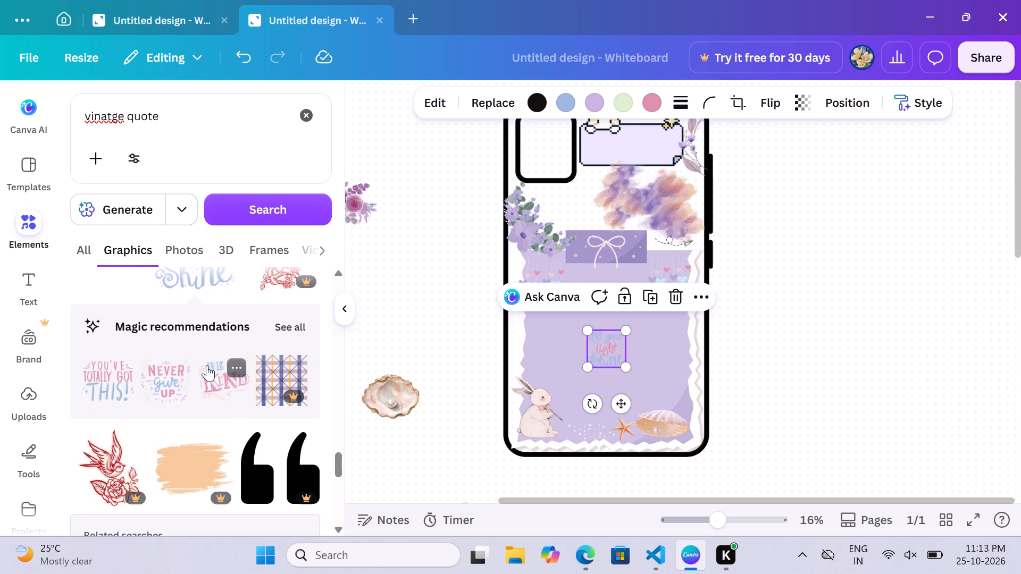
double_click(295, 317)
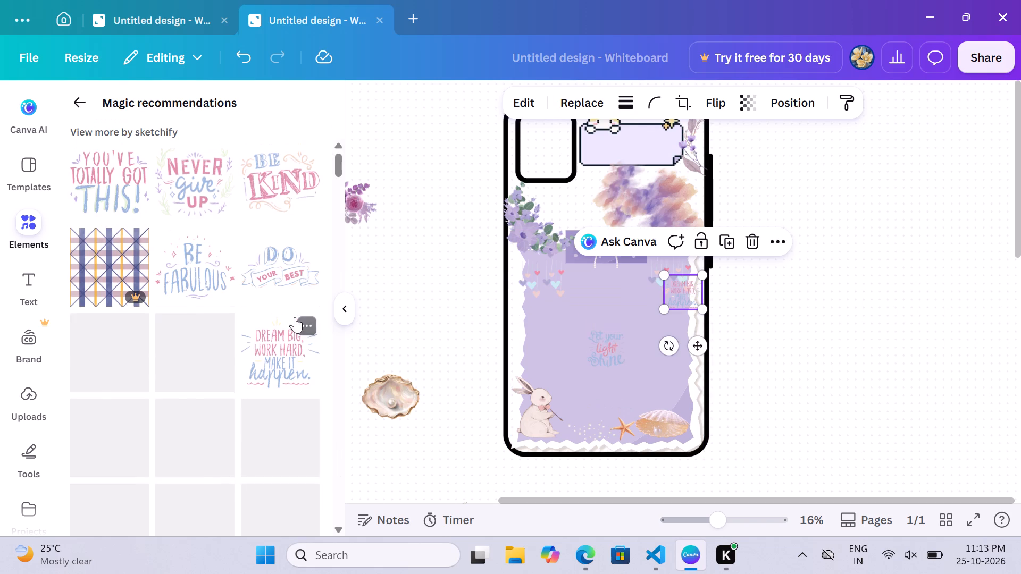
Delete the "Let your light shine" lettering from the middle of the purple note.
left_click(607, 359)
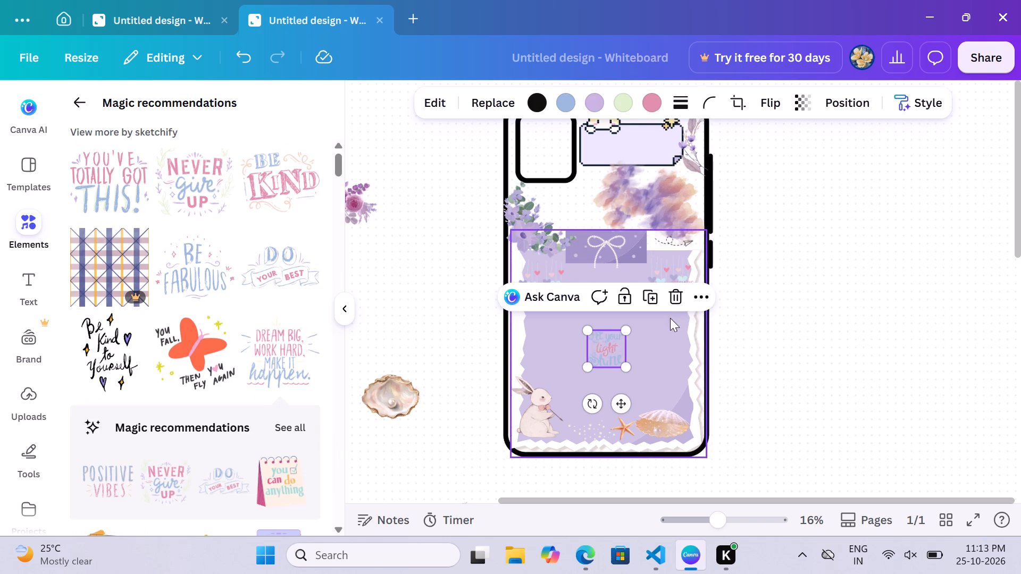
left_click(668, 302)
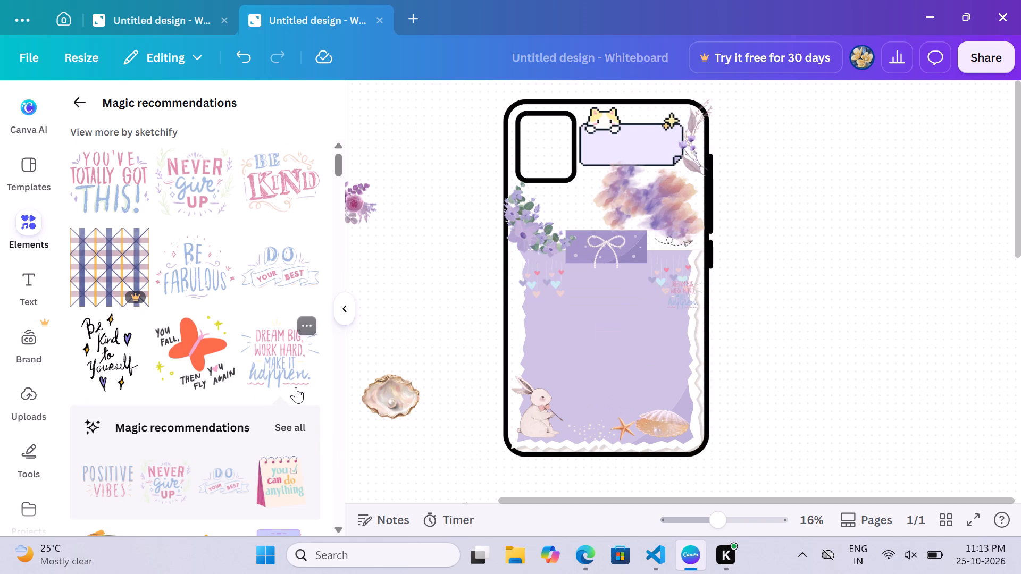
Find the pink "You got this" lettering in the Magic recommendations and place it in the middle of the purple note.
scroll(296, 387, "down", 1)
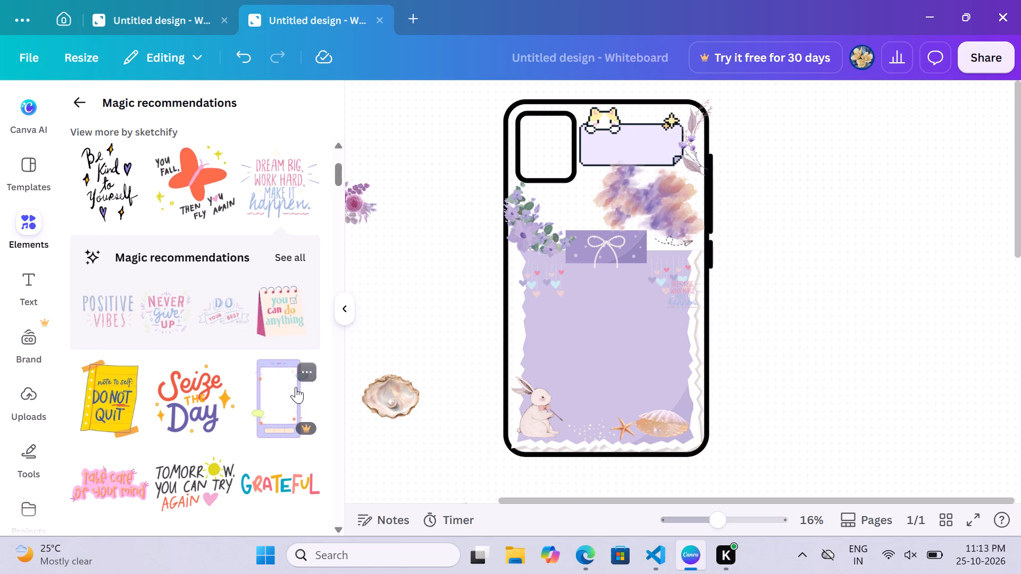
scroll(296, 387, "down", 4)
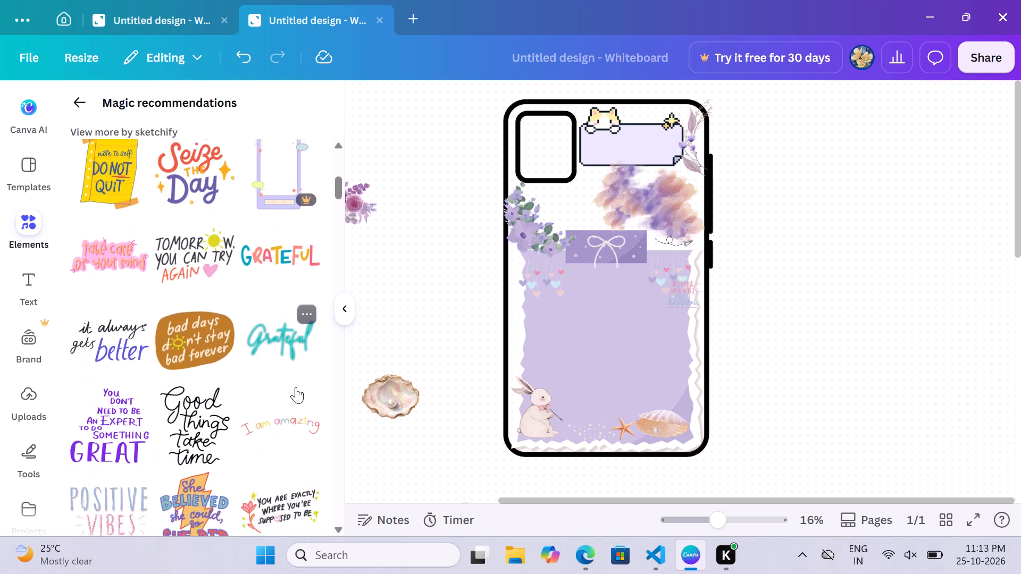
scroll(296, 387, "down", 5)
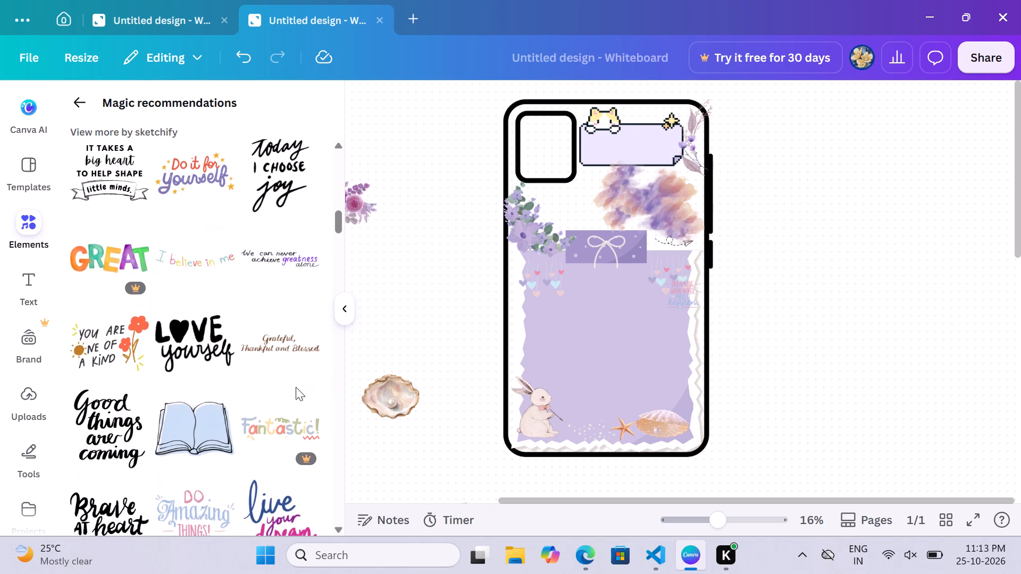
scroll(296, 387, "down", 3)
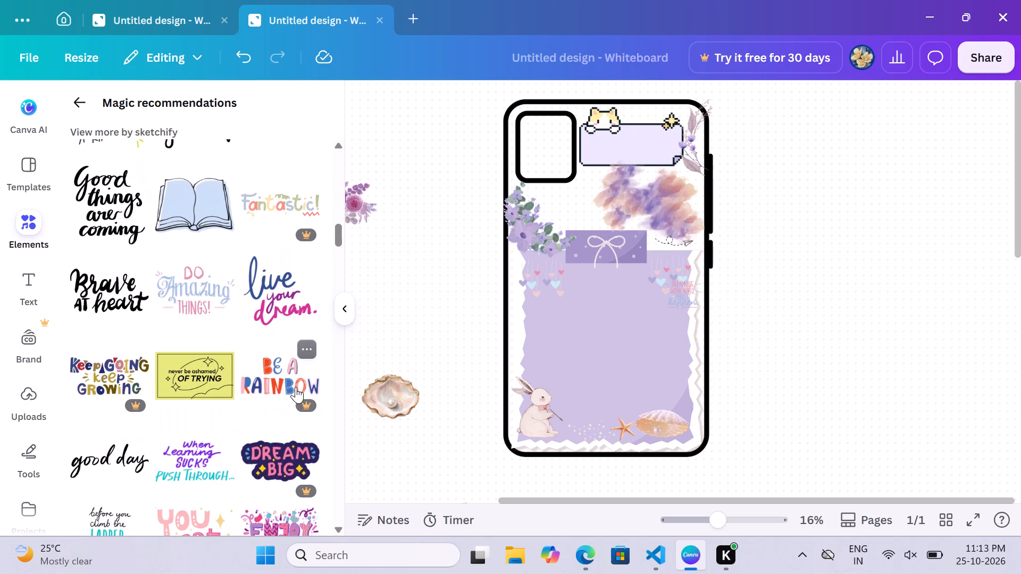
scroll(296, 387, "down", 1)
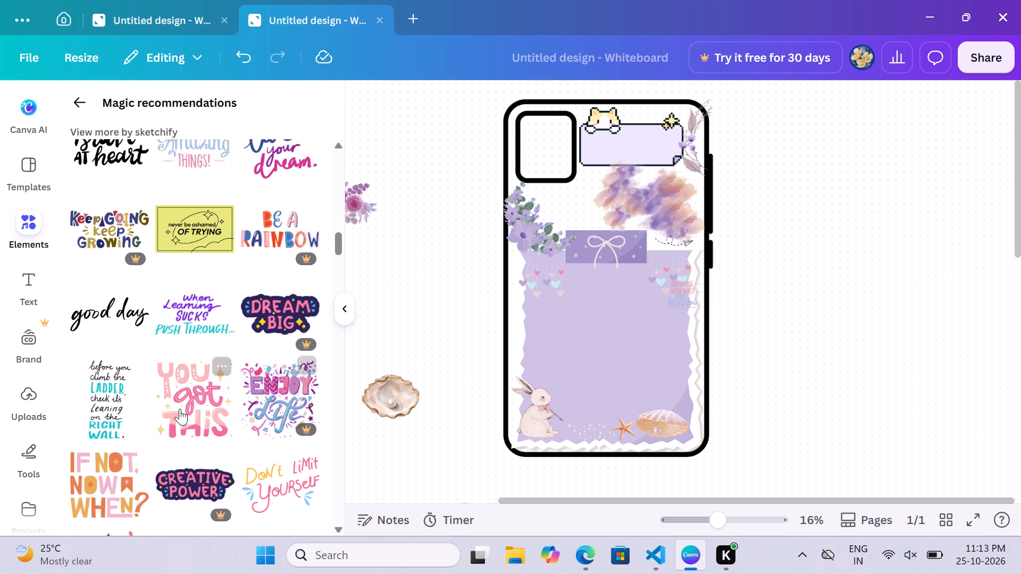
left_click_drag(190, 412, 576, 365)
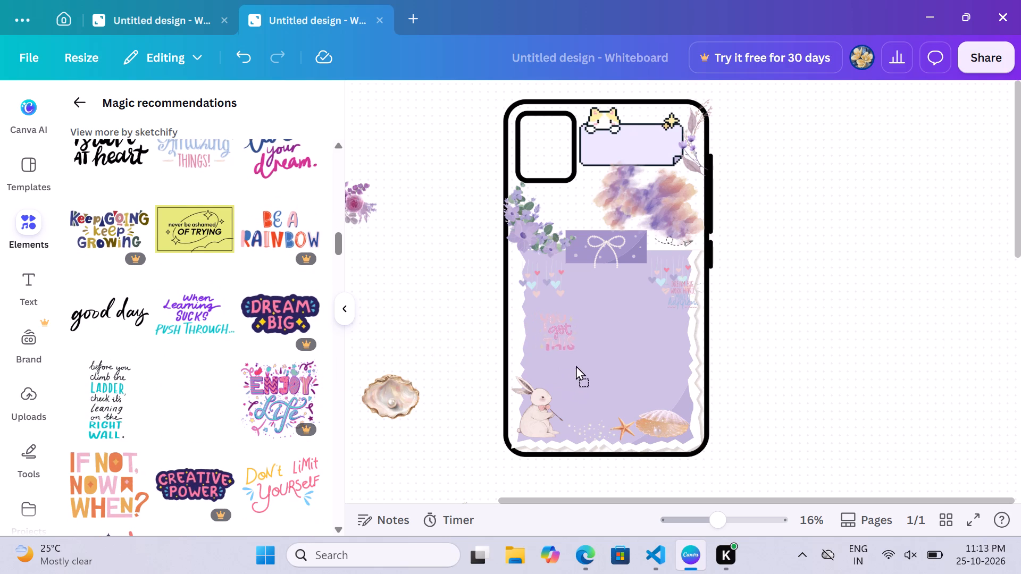
left_click_drag(576, 365, 605, 372)
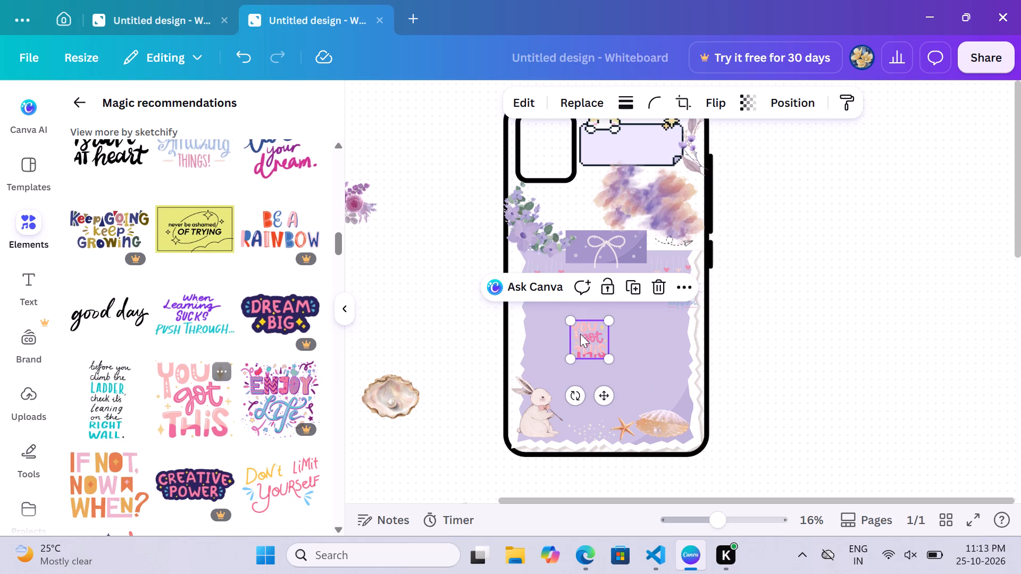
Enlarge the "You got this" lettering slightly and move it outside the phone outline, just above the oyster shell.
left_click_drag(571, 321, 555, 306)
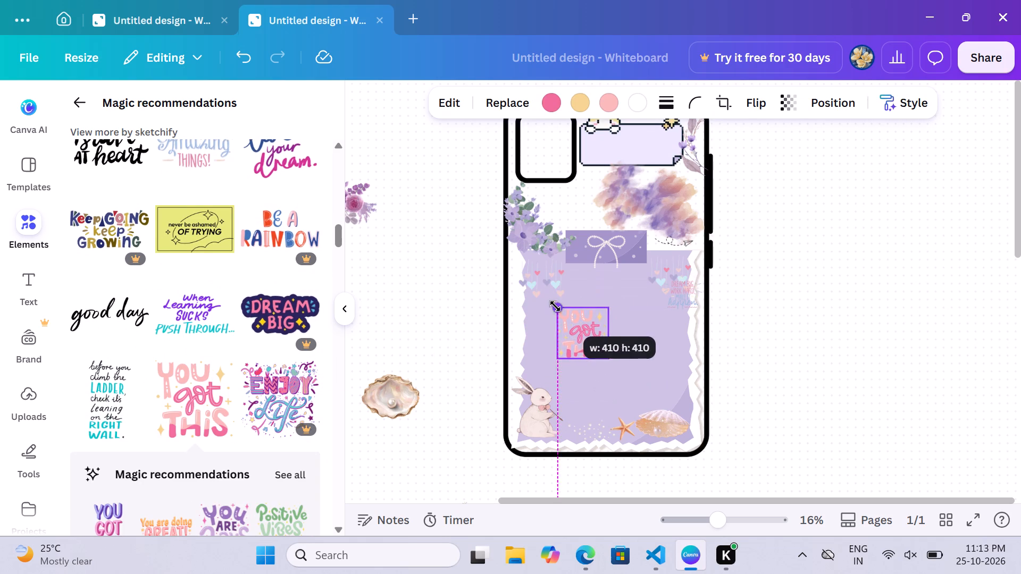
left_click_drag(555, 306, 552, 306)
left_click_drag(601, 357, 622, 367)
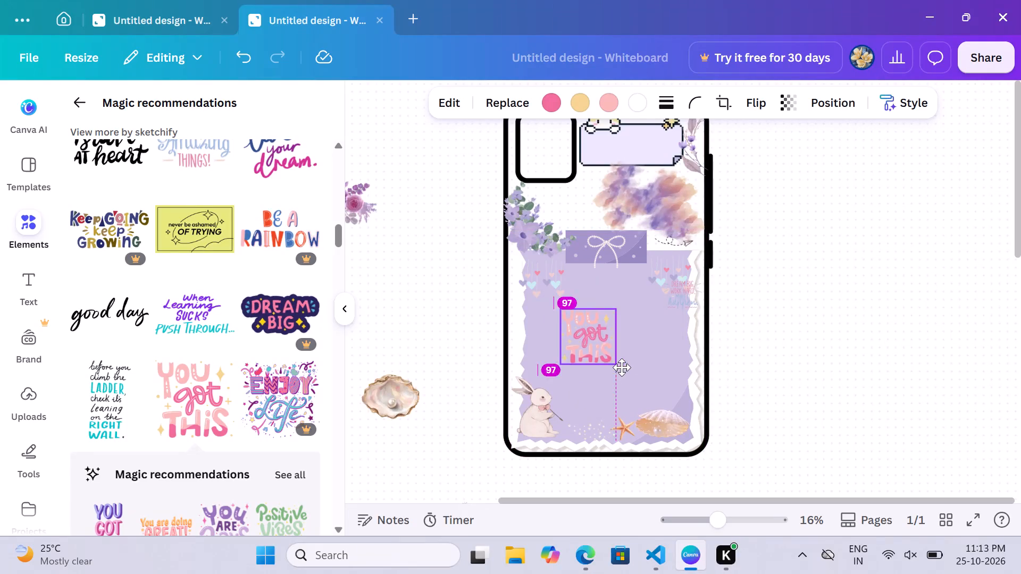
left_click_drag(622, 367, 619, 376)
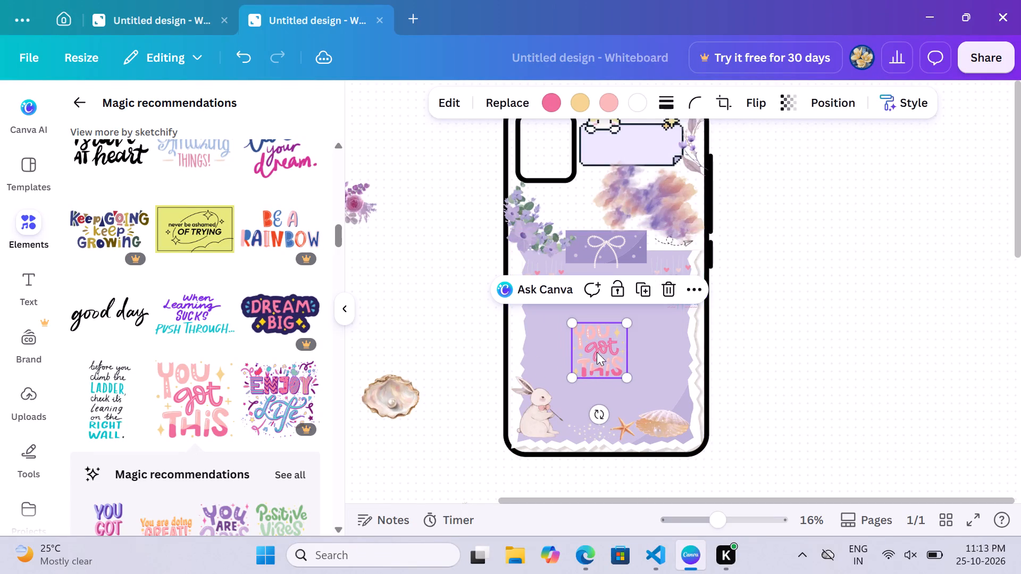
left_click_drag(600, 353, 419, 308)
Browse further recommended quote graphics and place the "Positive vibes" lettering in the middle of the purple note.
scroll(235, 349, "down", 1)
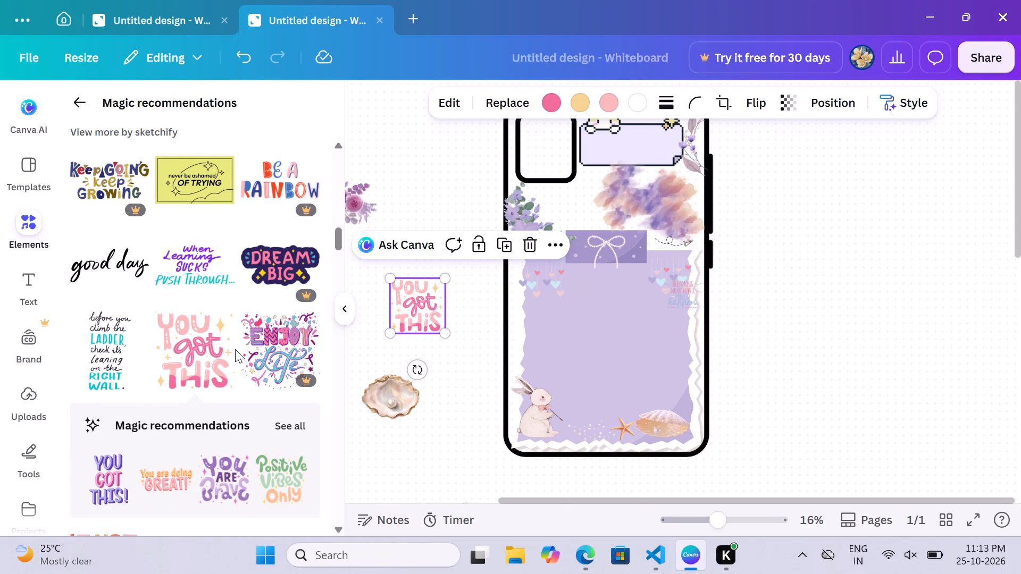
scroll(235, 349, "down", 6)
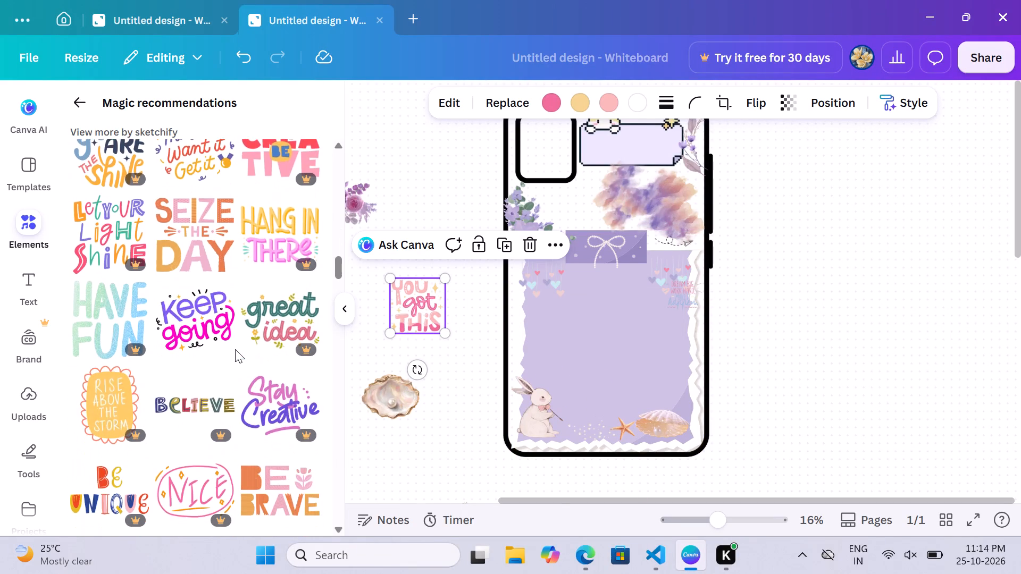
scroll(235, 349, "down", 5)
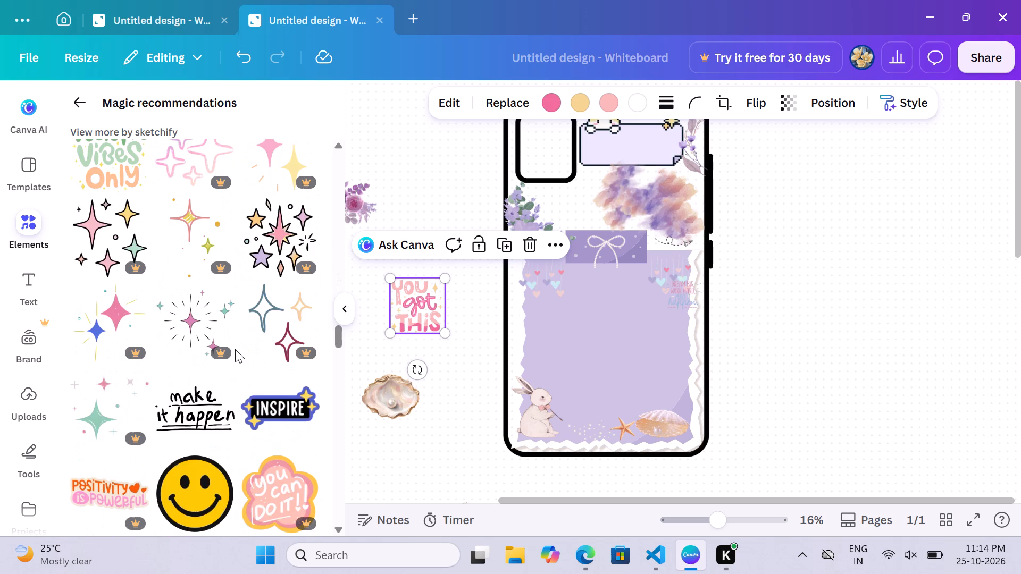
scroll(235, 349, "up", 5)
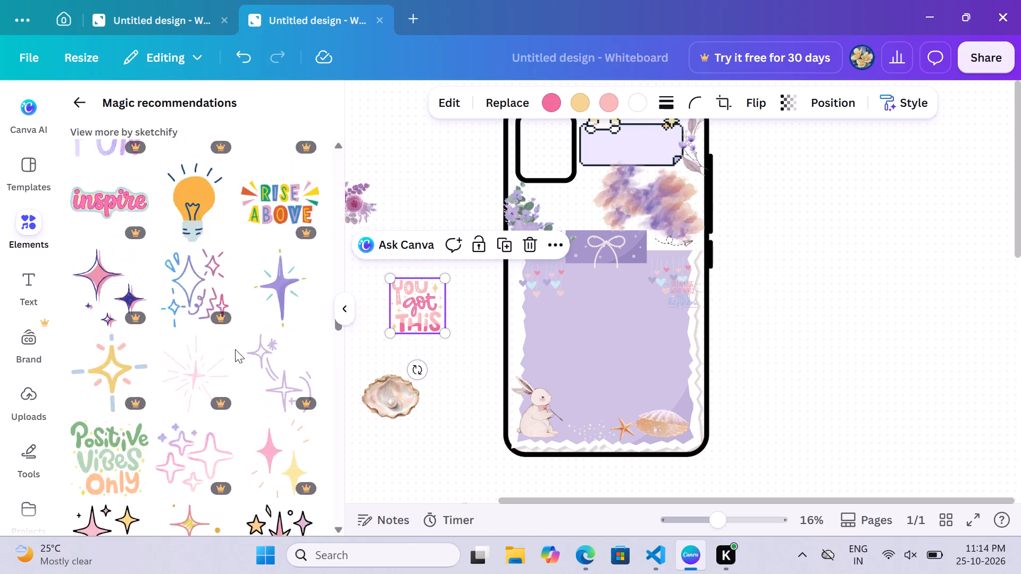
scroll(235, 349, "up", 4)
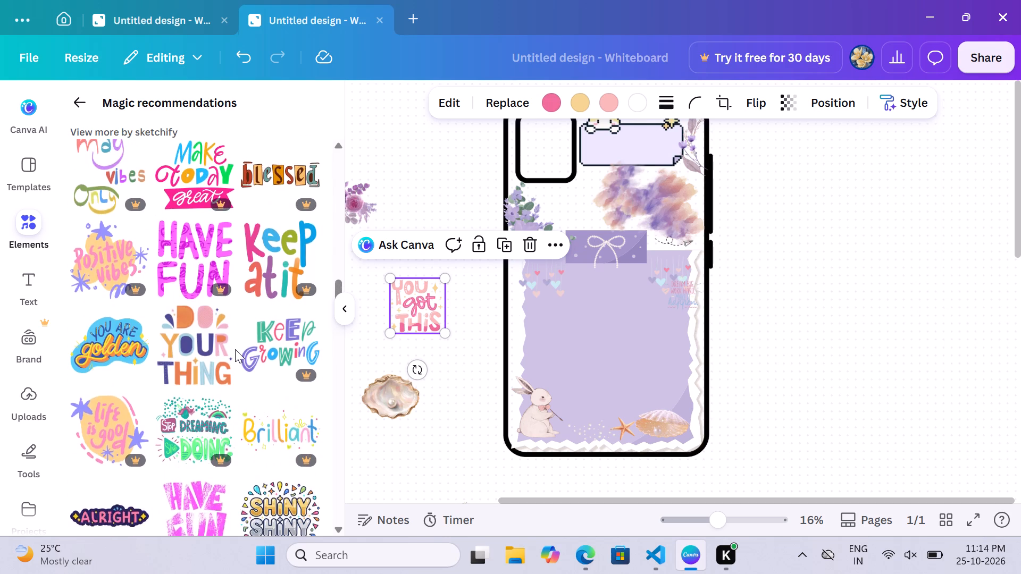
scroll(235, 349, "up", 5)
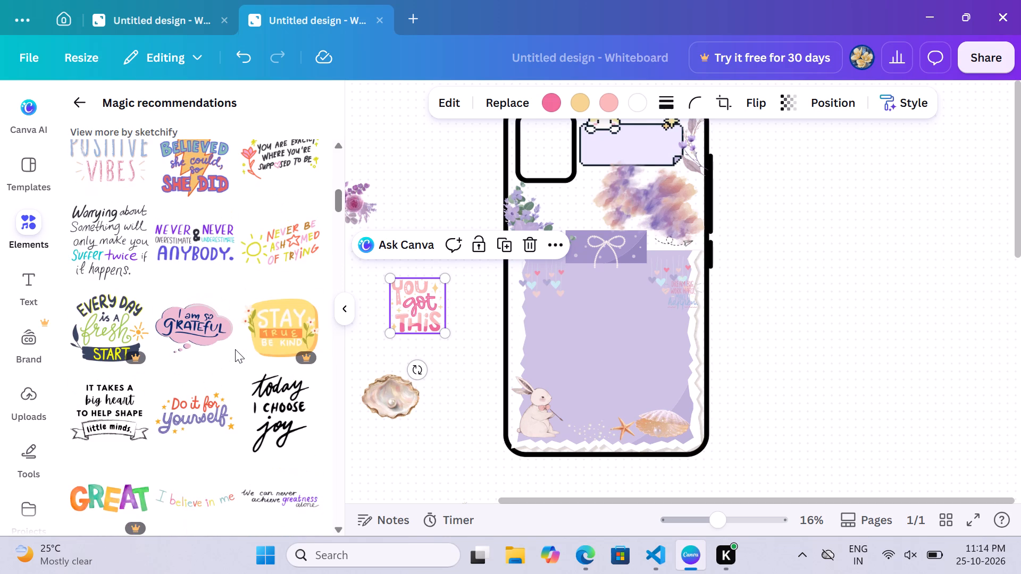
scroll(235, 349, "up", 1)
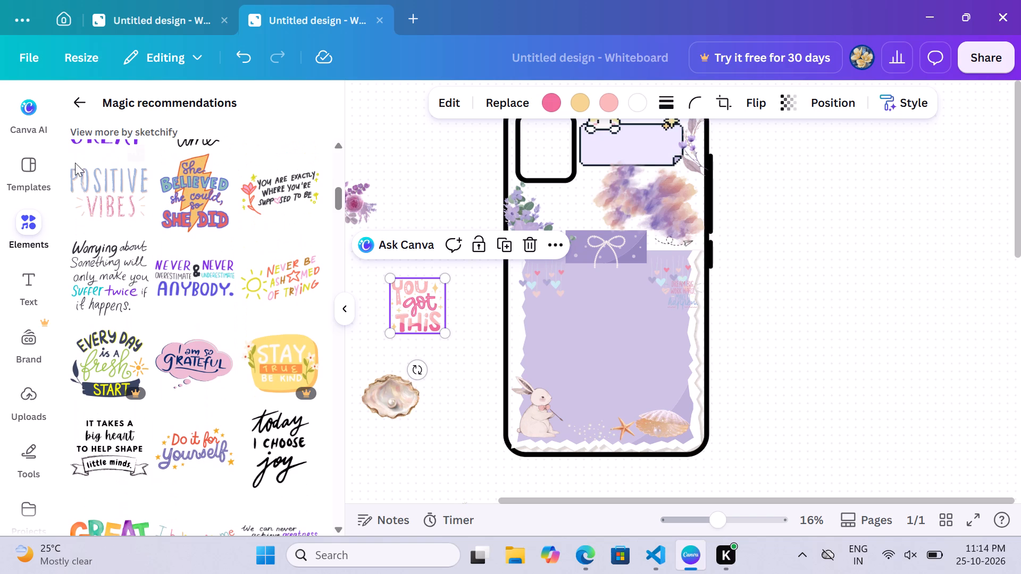
left_click_drag(111, 205, 645, 372)
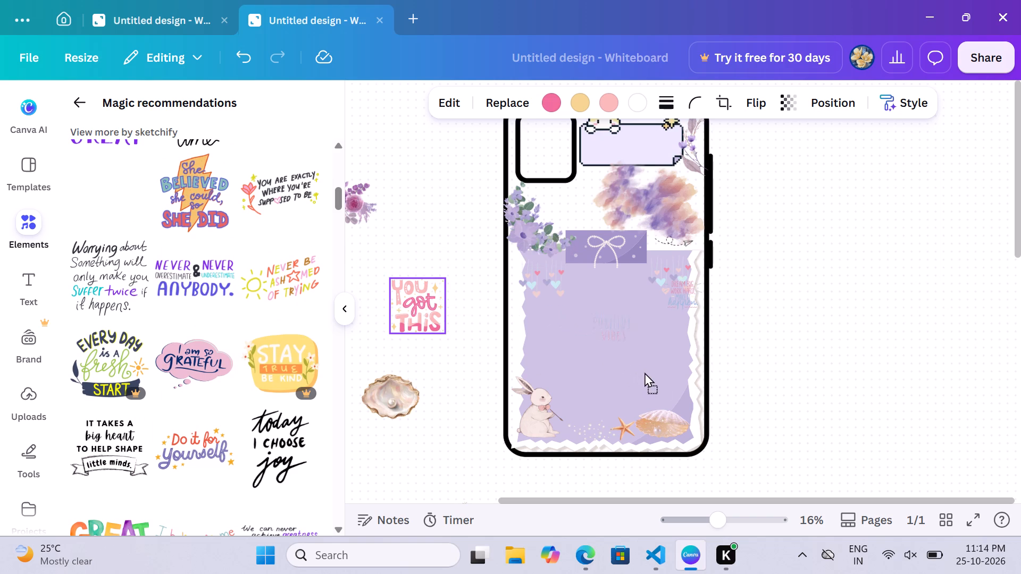
left_click_drag(645, 372, 624, 373)
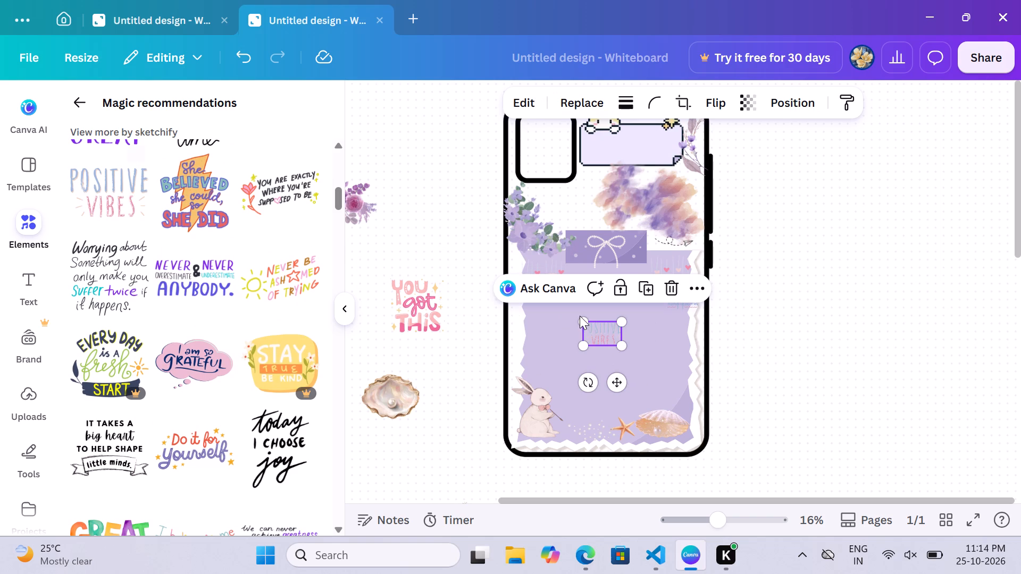
Enlarge the "Positive vibes" lettering to about half the note's width and centre it on the note below the hearts.
left_click(578, 316)
left_click(598, 330)
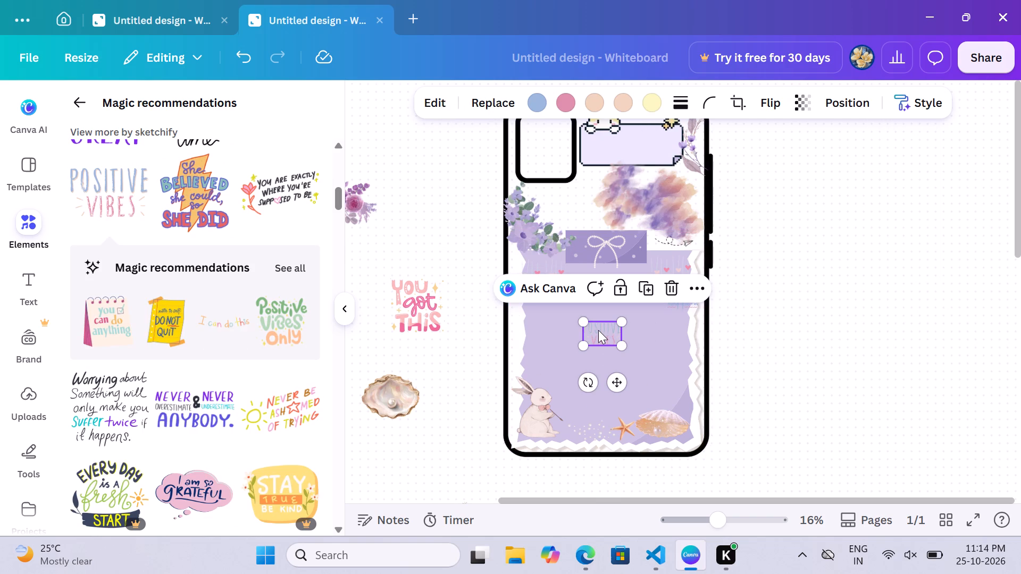
left_click_drag(585, 320, 559, 295)
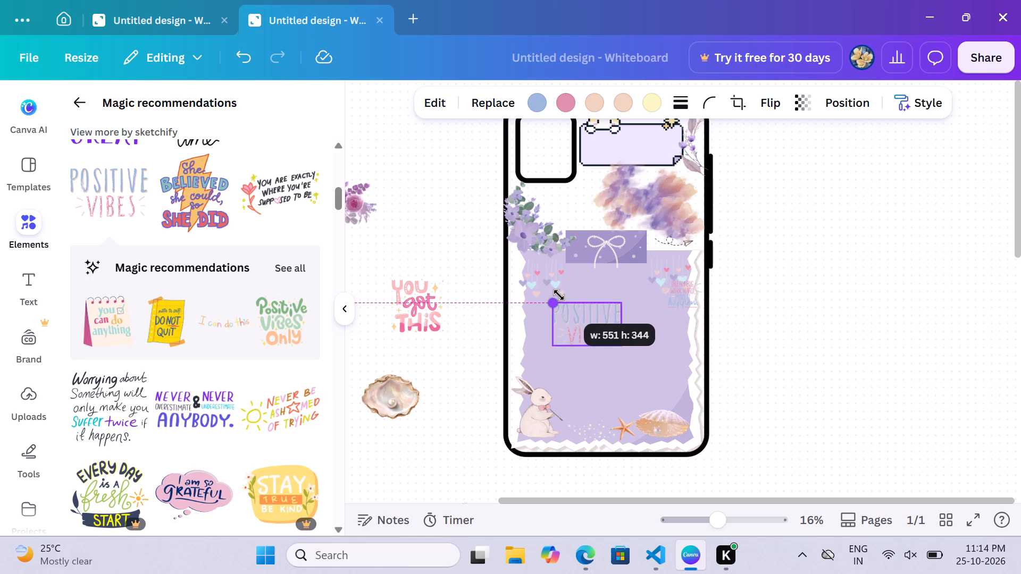
left_click_drag(559, 295, 559, 296)
left_click_drag(619, 340, 641, 362)
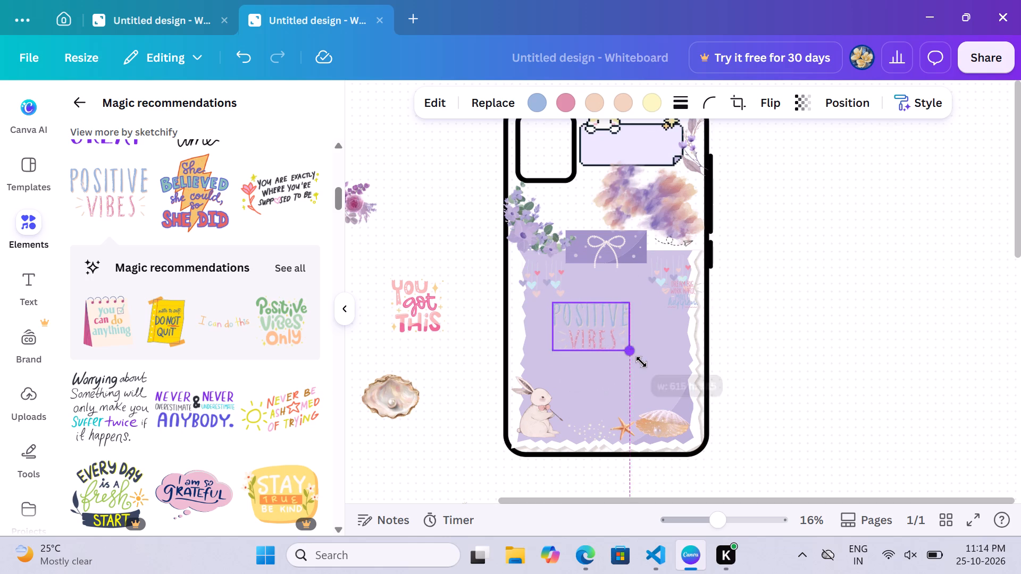
left_click_drag(641, 362, 650, 374)
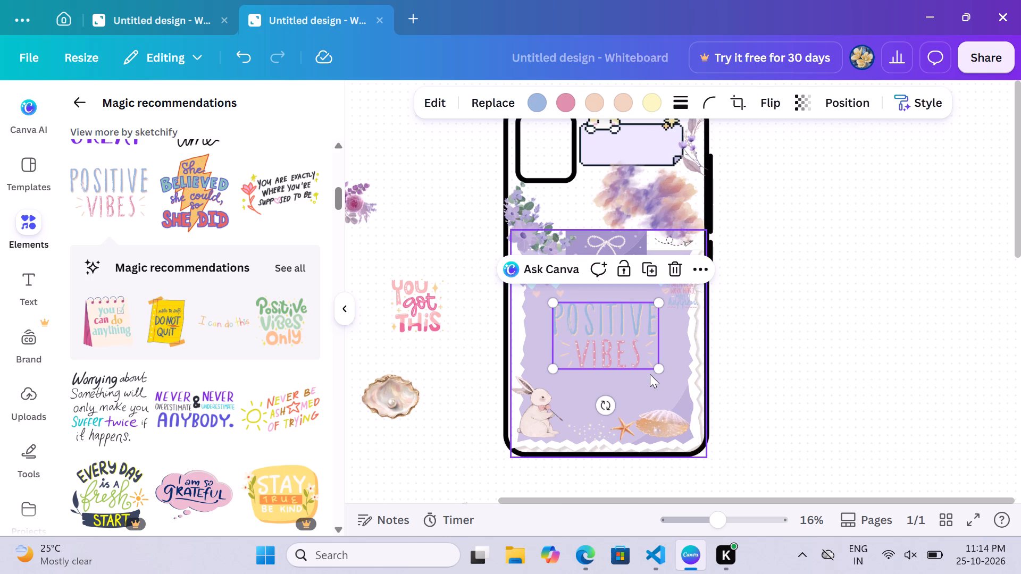
left_click_drag(617, 353, 615, 365)
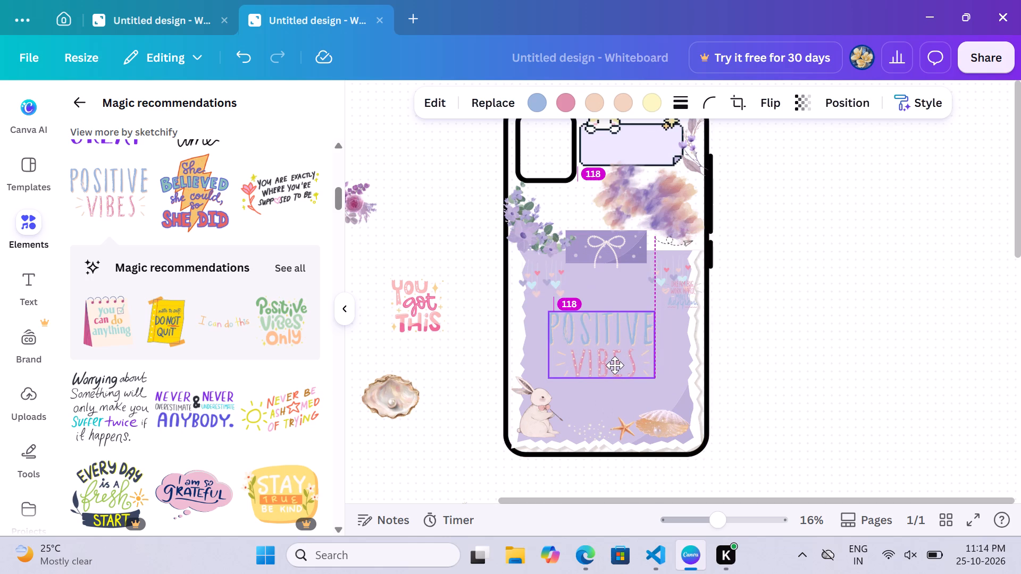
left_click_drag(615, 365, 615, 366)
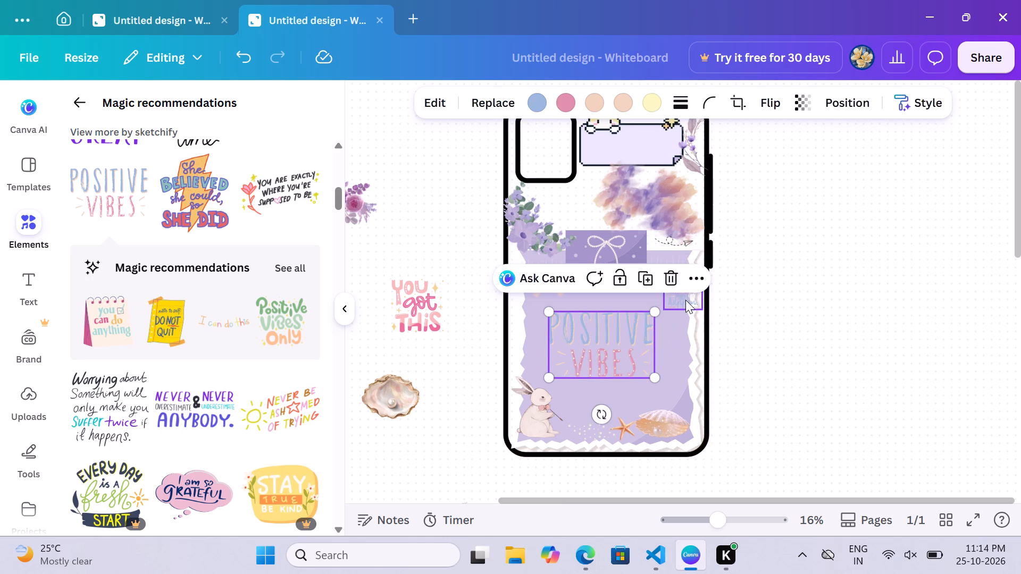
Delete the small "Dream big, work hard, make it happen" lettering overlapping the right-hand hearts on the note.
left_click(685, 300)
left_click(752, 242)
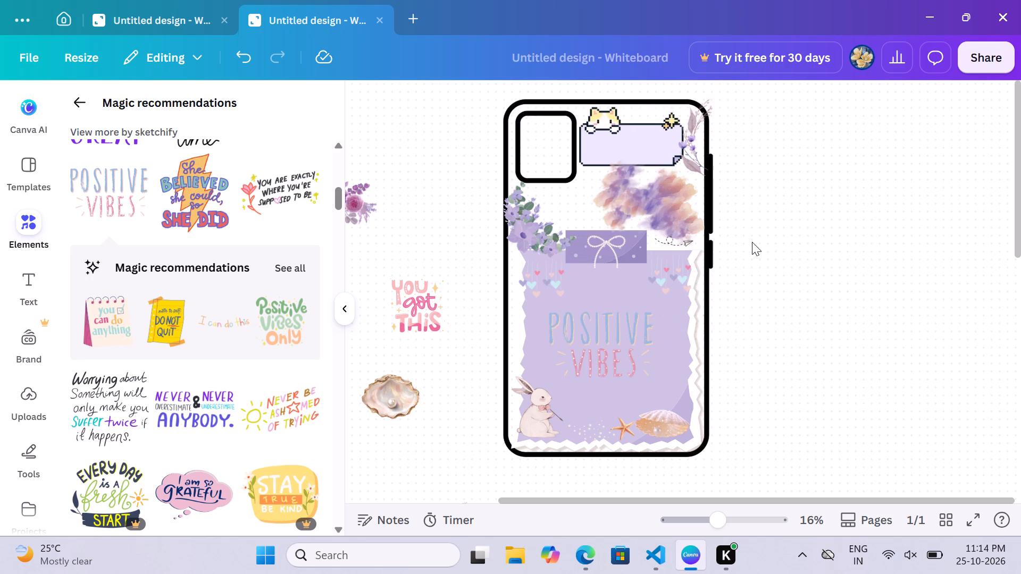
left_click(768, 370)
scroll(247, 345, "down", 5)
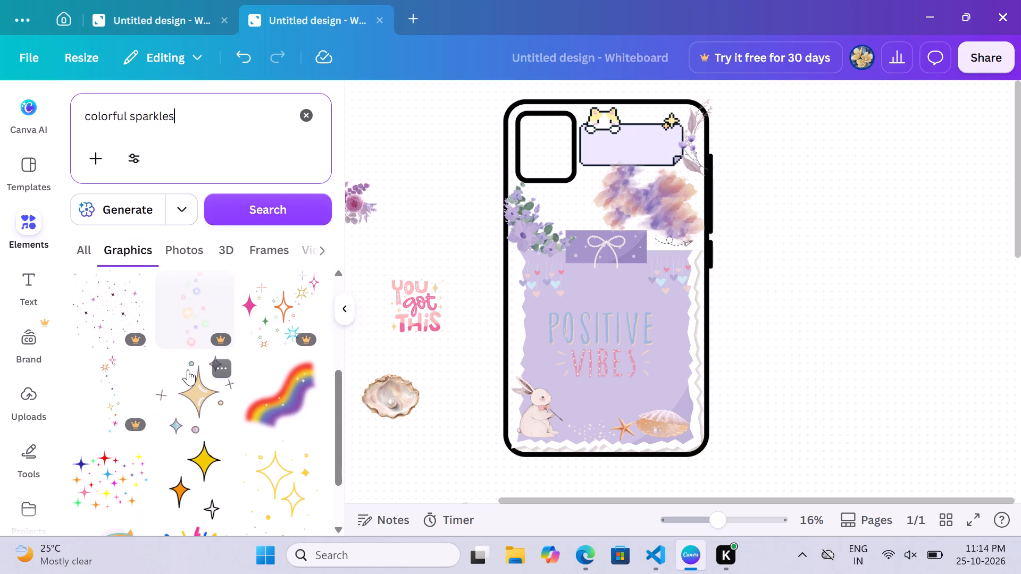
left_click_drag(199, 393, 707, 336)
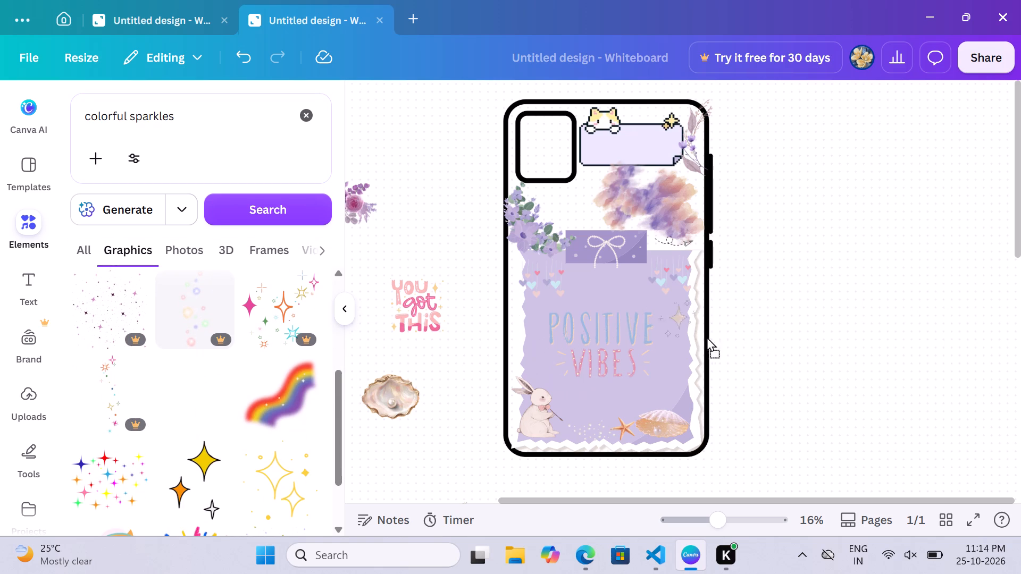
left_click_drag(707, 336, 698, 345)
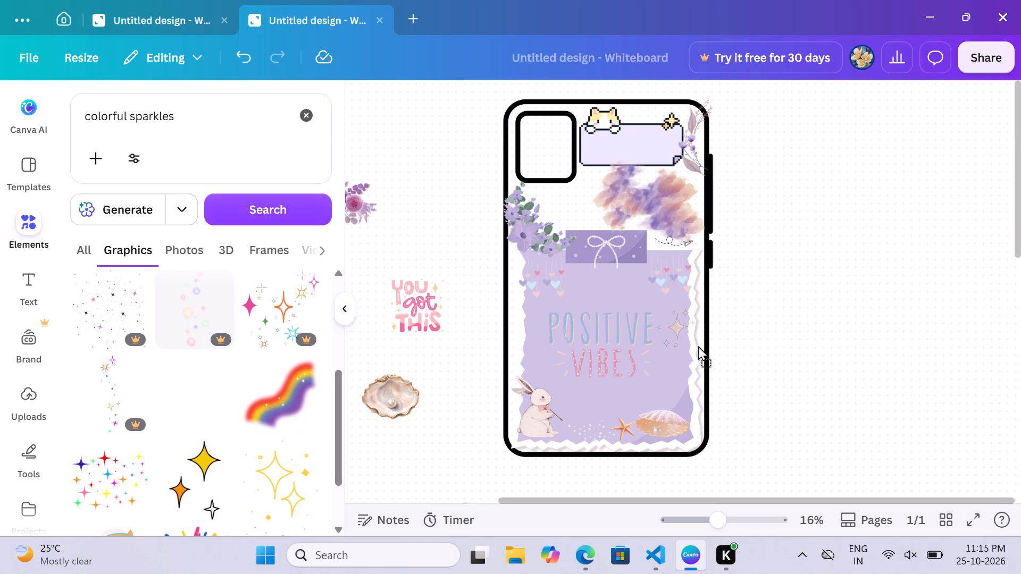
left_click_drag(698, 345, 696, 344)
left_click(794, 370)
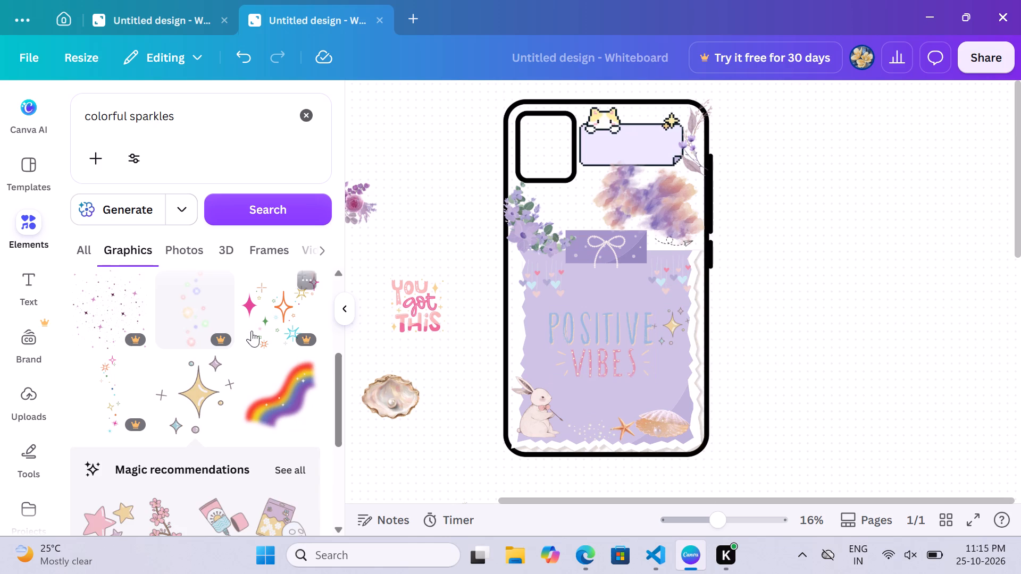
Add a second copy of the gold sparkle graphic, shrink it to about two-thirds size and place it above the seashell.
left_click_drag(197, 404, 374, 395)
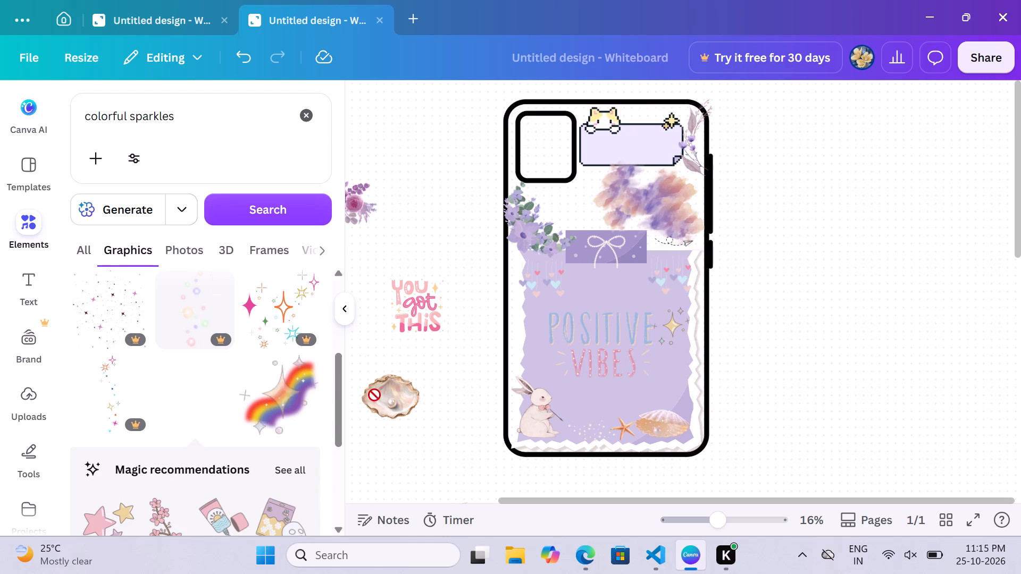
left_click_drag(374, 395, 817, 316)
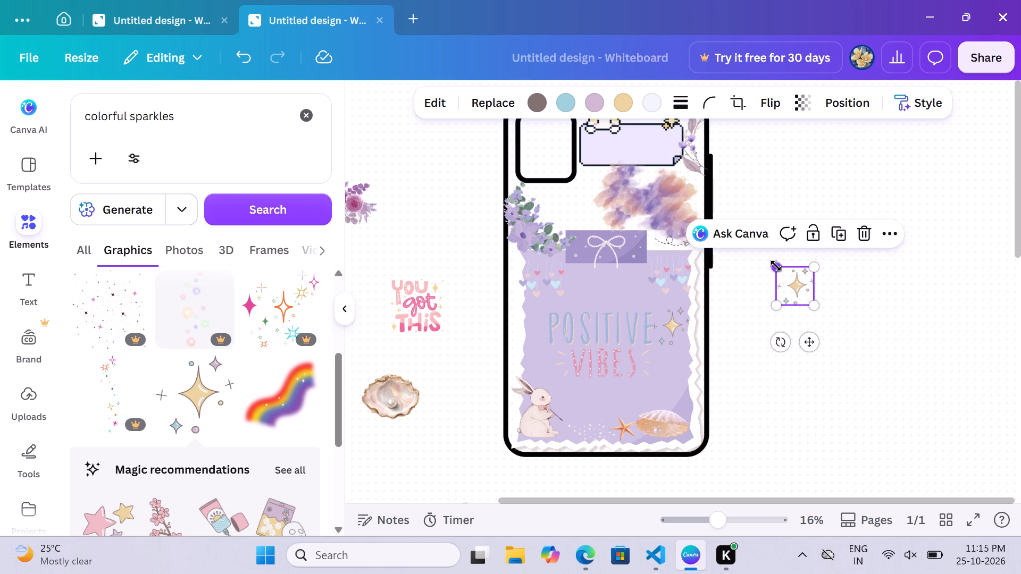
left_click_drag(776, 266, 790, 278)
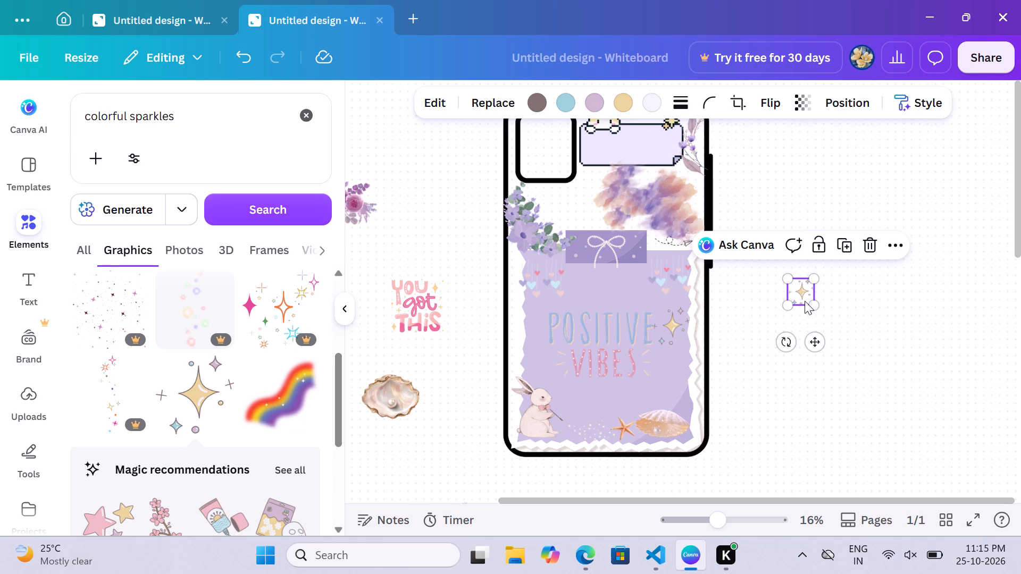
left_click_drag(799, 294, 667, 388)
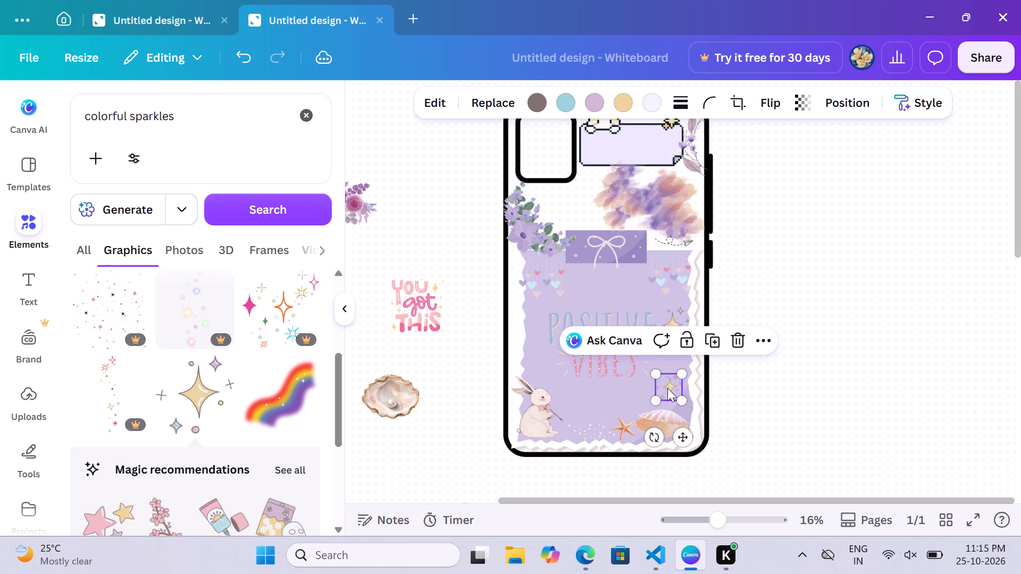
left_click(809, 399)
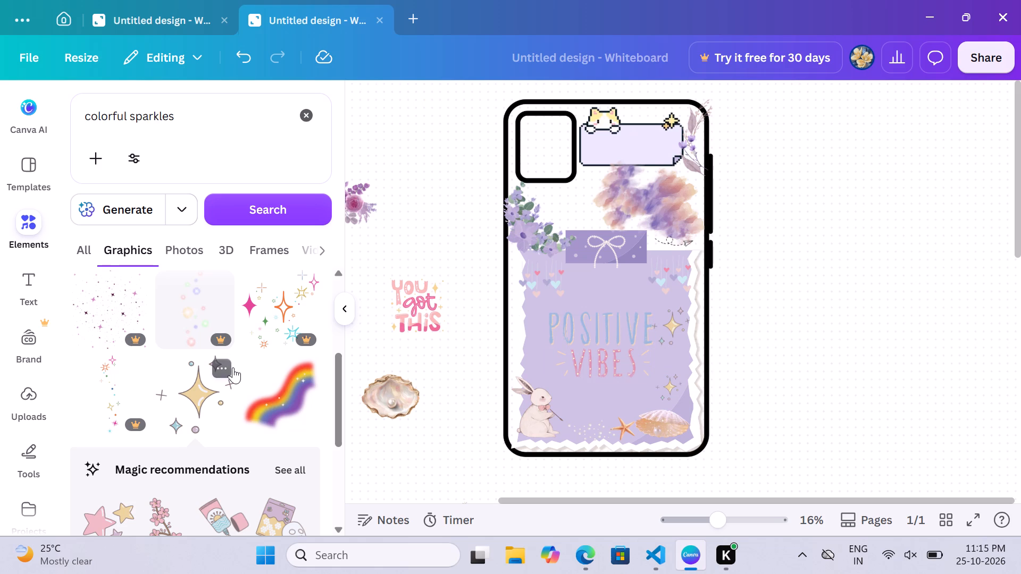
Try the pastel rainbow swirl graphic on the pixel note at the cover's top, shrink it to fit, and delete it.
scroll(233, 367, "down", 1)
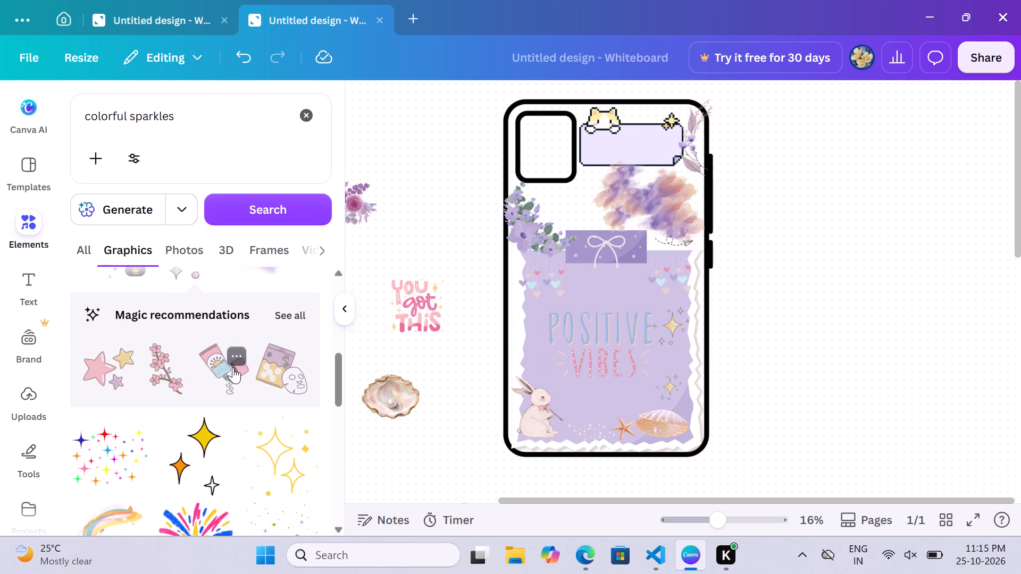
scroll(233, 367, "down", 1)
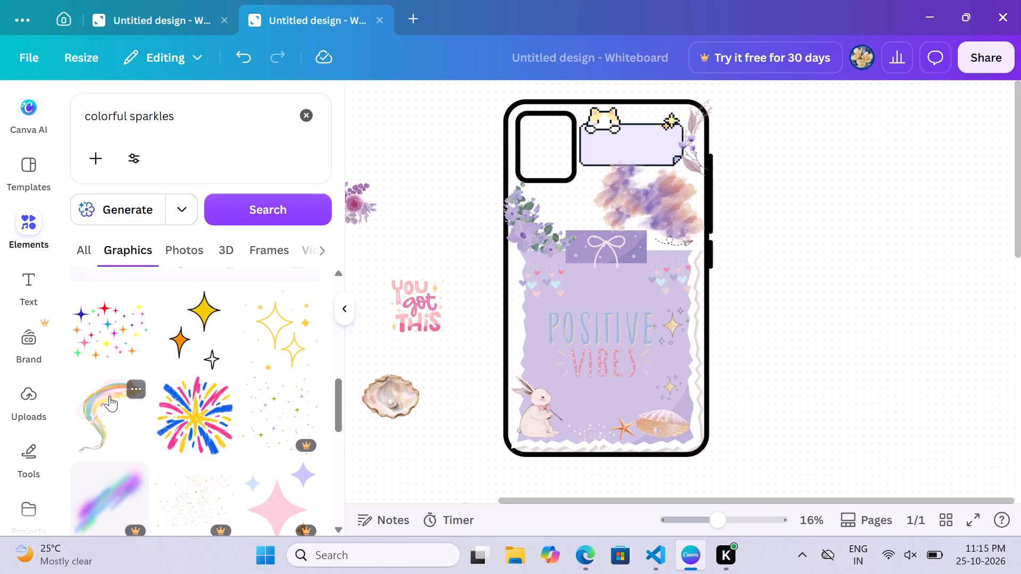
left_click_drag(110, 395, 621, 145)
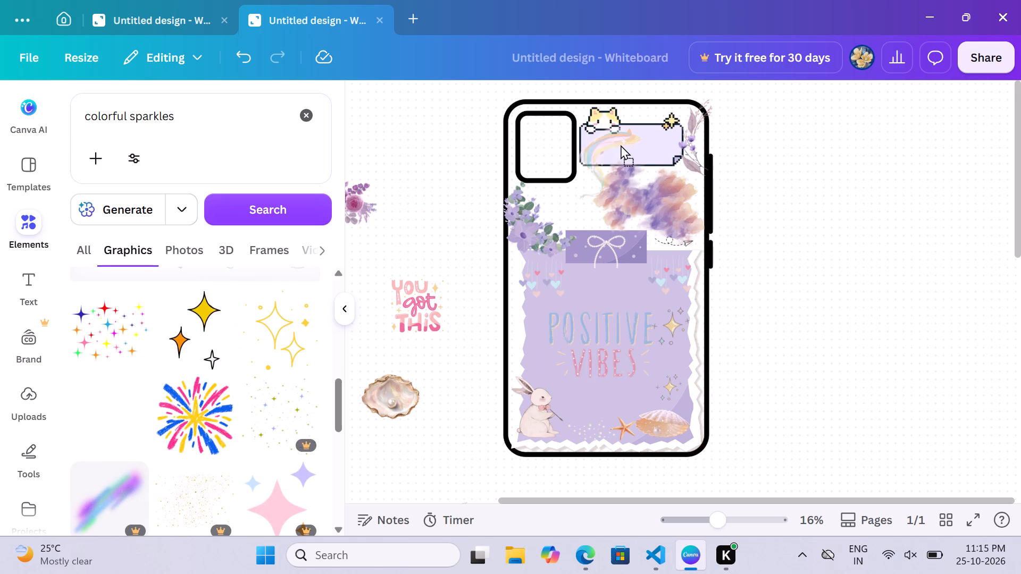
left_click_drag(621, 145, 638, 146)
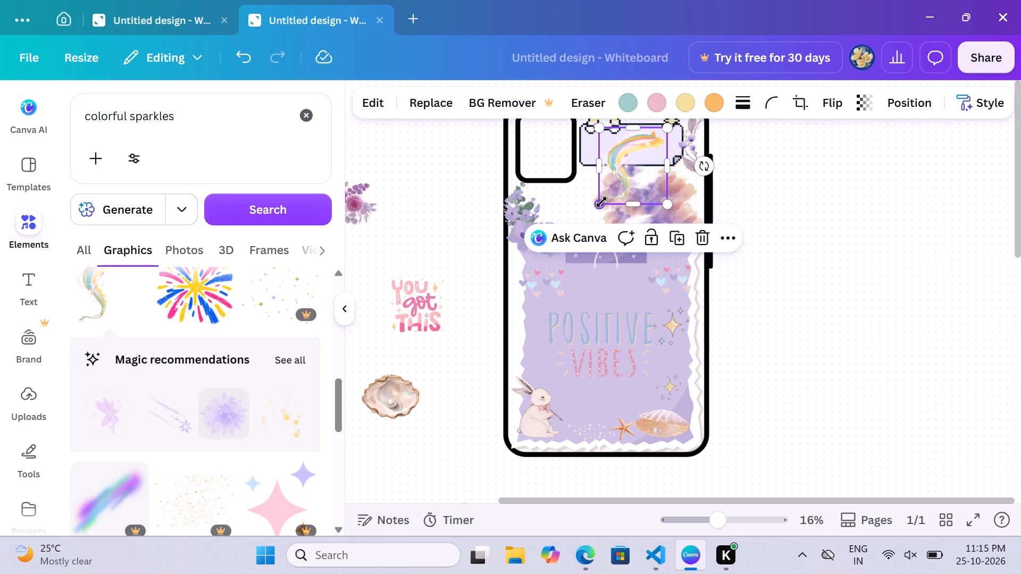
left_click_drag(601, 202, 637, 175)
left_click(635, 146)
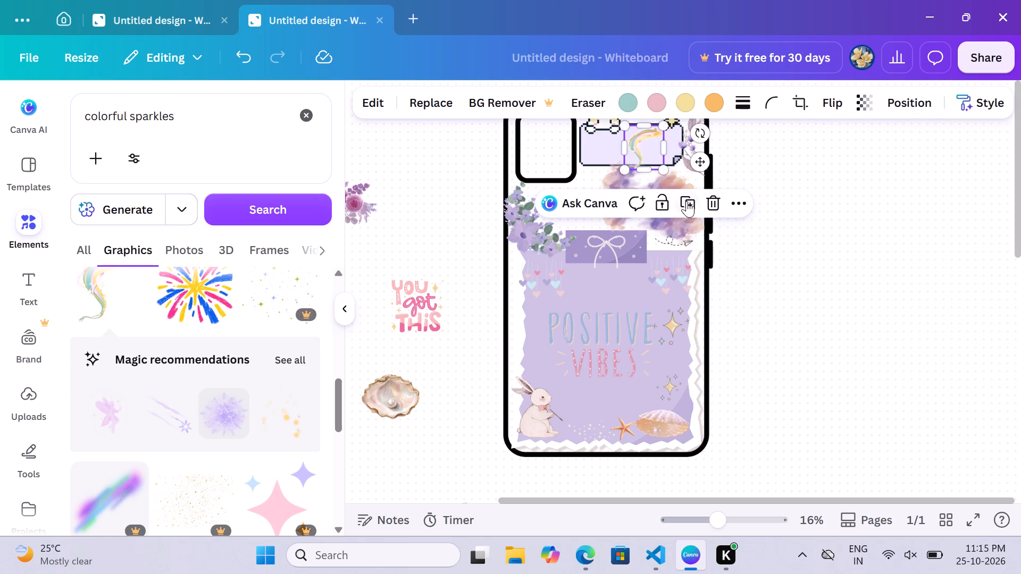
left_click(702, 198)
Browse the remaining sparkle results and replace the search with a graphics search for "cute dolphin".
scroll(283, 264, "down", 2)
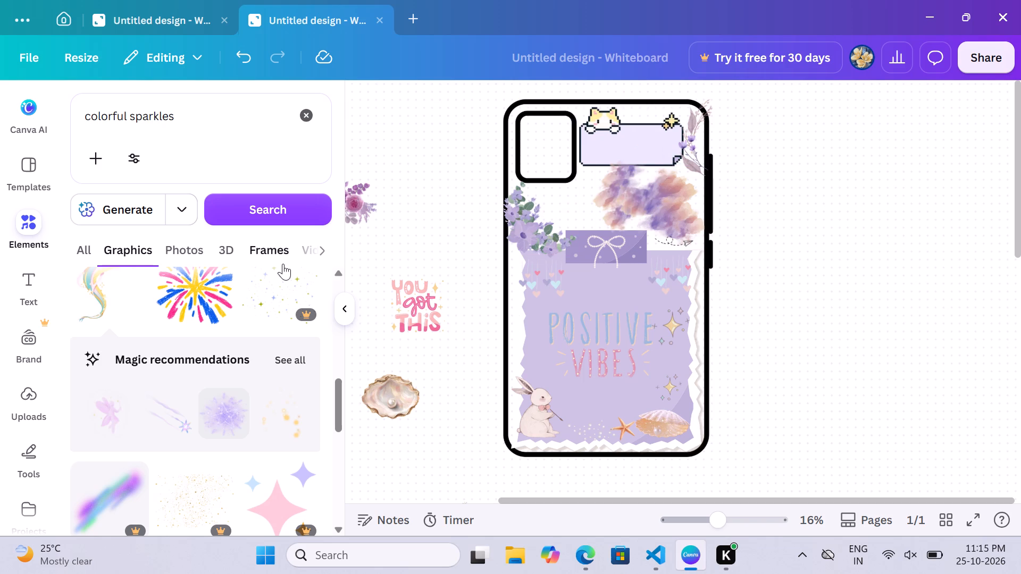
scroll(203, 336, "down", 3)
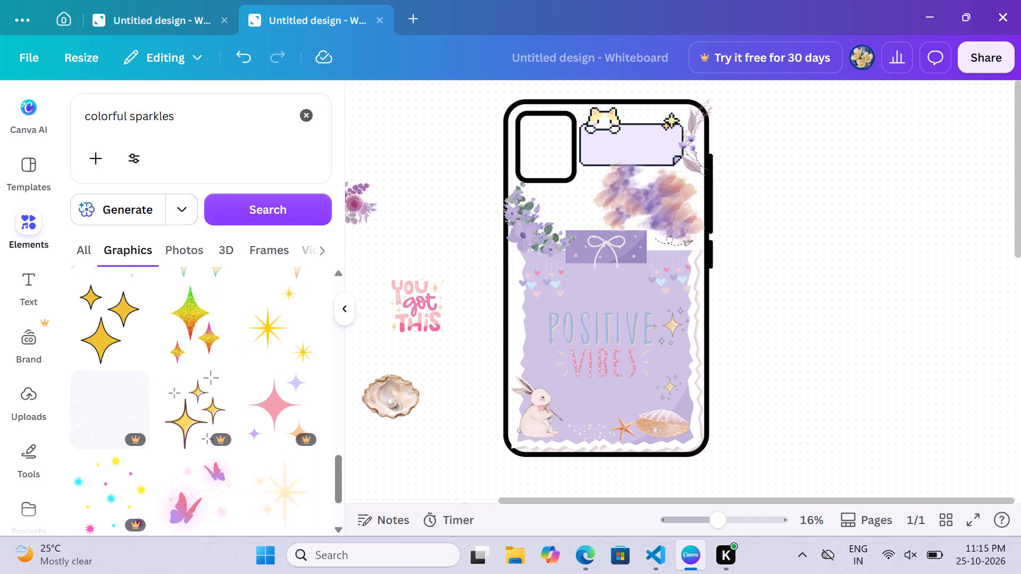
left_click(200, 109)
key("BackSpace")
key("BackSpace")
key("BackSpace")
key("BackSpace")
key("BackSpace")
key("BackSpace")
key("BackSpace")
key("BackSpace")
key("BackSpace")
key("BackSpace")
key("BackSpace")
key("BackSpace")
key("BackSpace")
key("BackSpace")
key("BackSpace")
key("BackSpace")
key("BackSpace")
key("BackSpace")
key("BackSpace")
key("BackSpace")
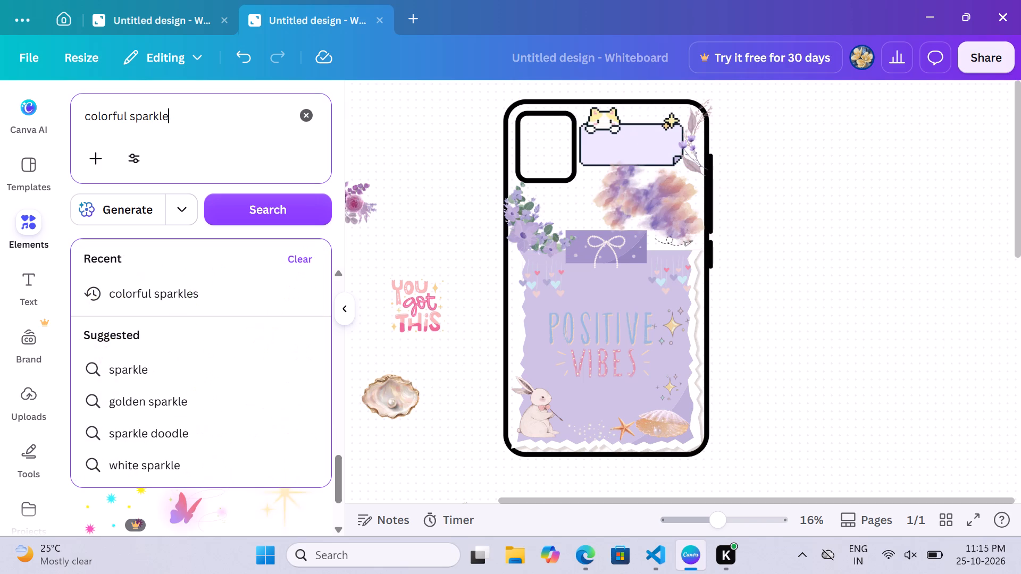
key("BackSpace")
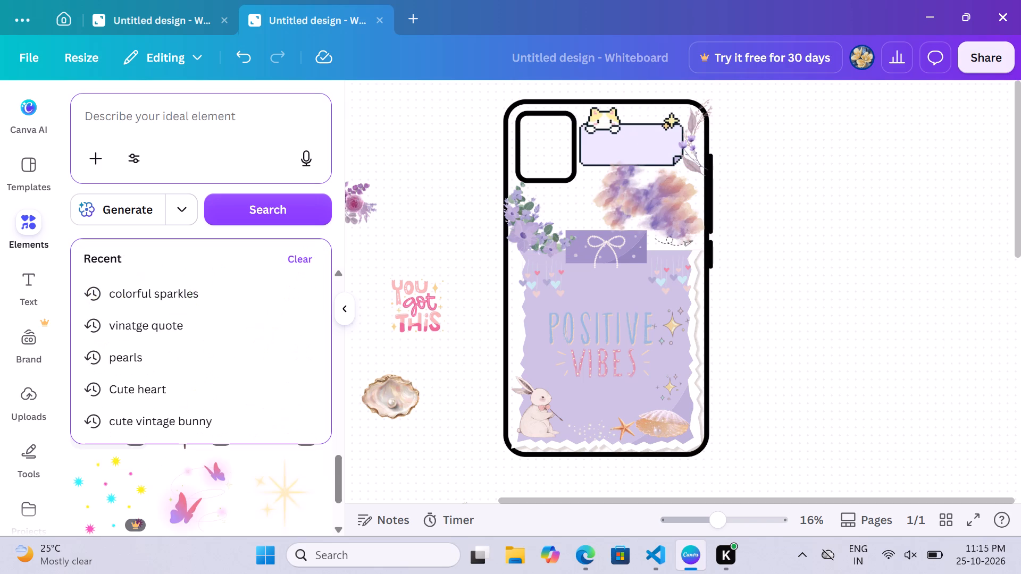
type("cute")
key("space")
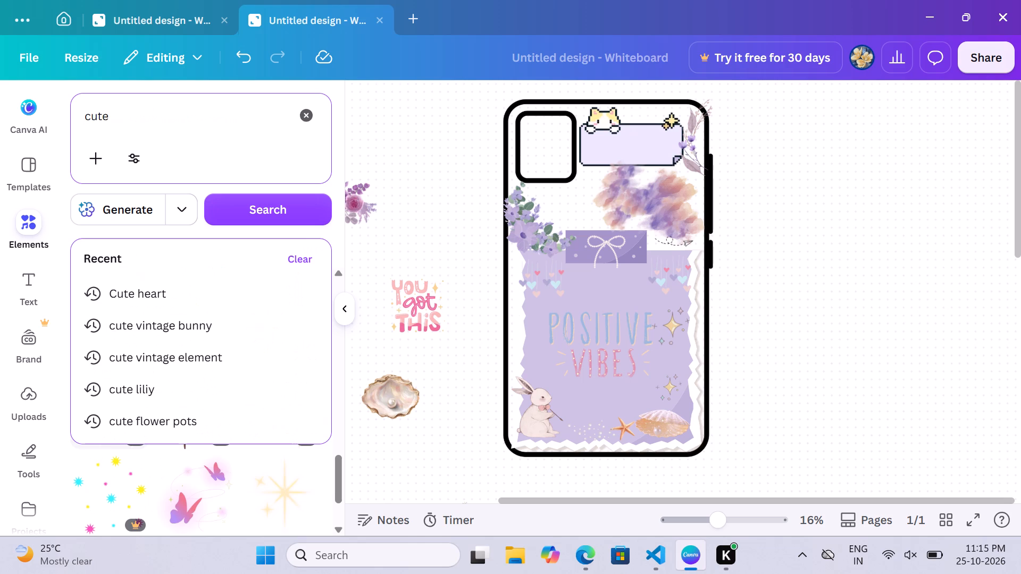
type("dolphin")
key("Return")
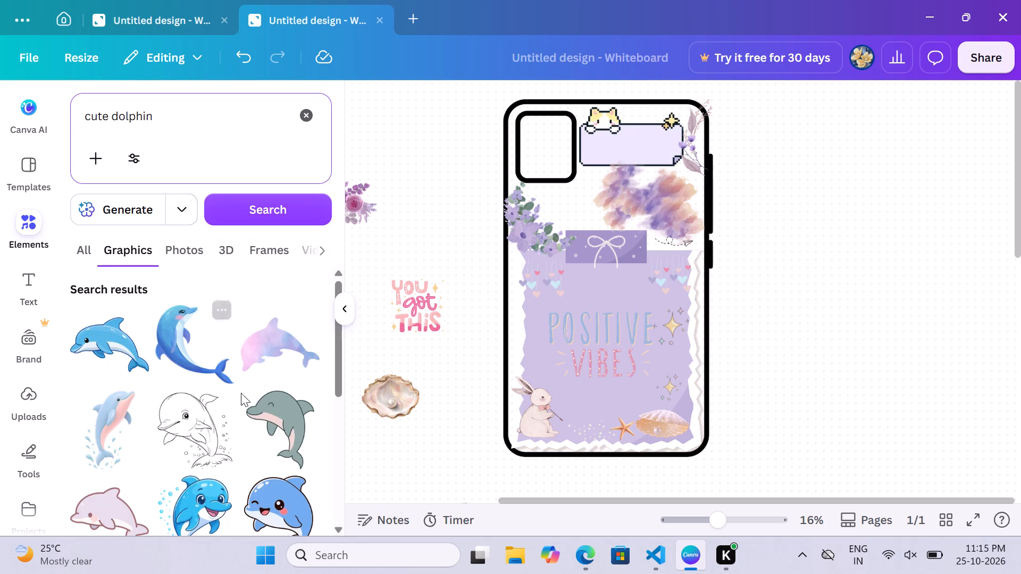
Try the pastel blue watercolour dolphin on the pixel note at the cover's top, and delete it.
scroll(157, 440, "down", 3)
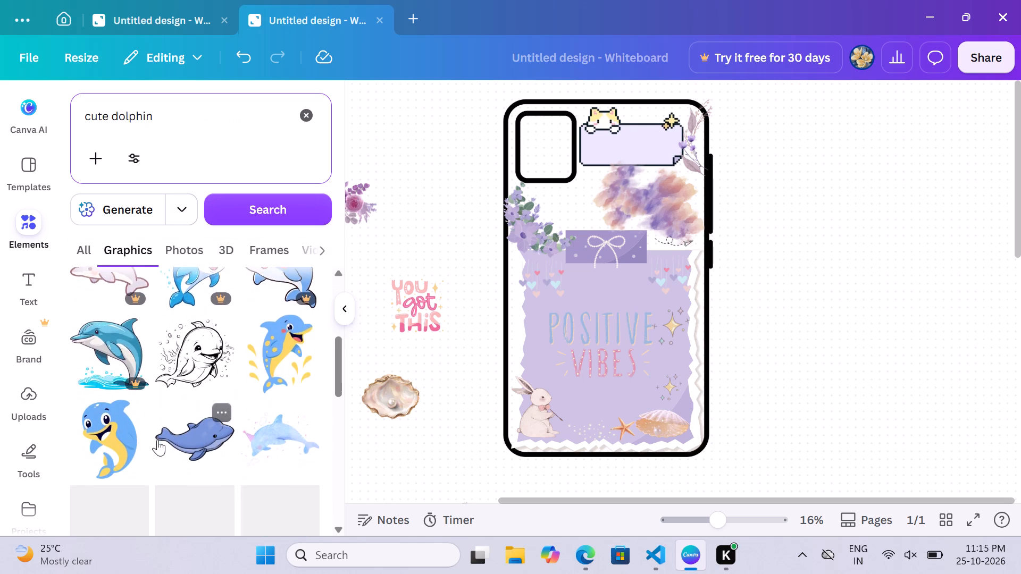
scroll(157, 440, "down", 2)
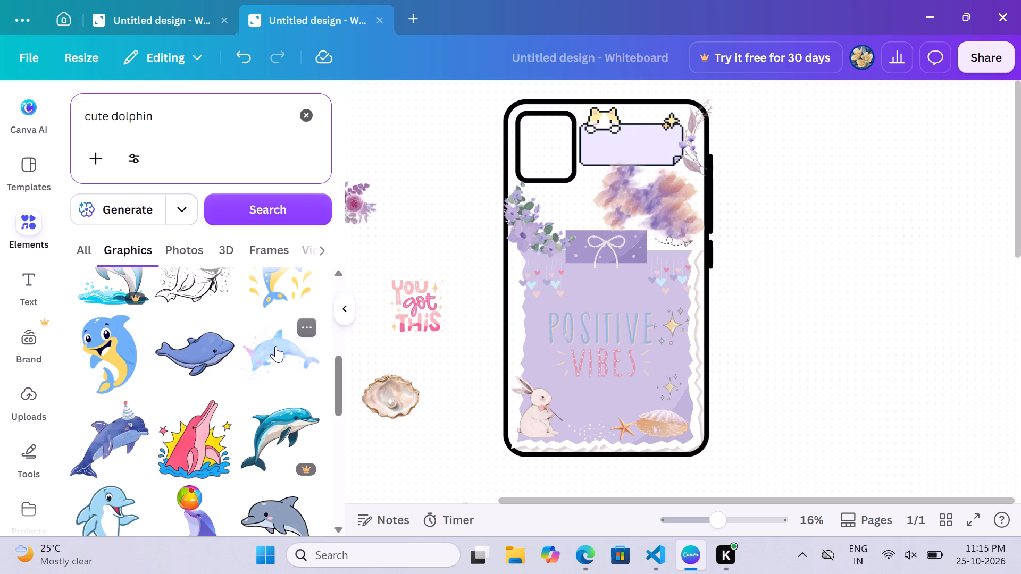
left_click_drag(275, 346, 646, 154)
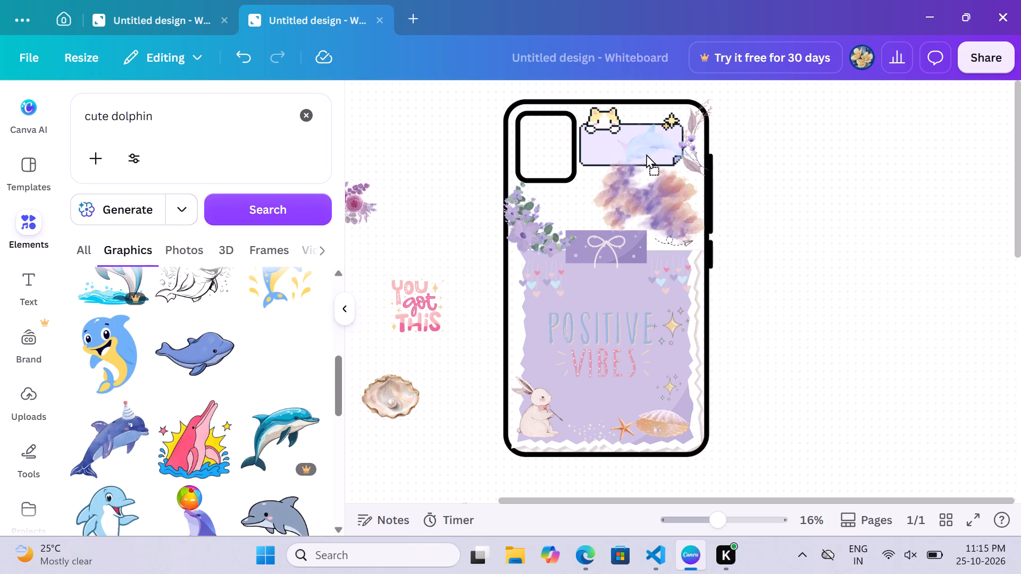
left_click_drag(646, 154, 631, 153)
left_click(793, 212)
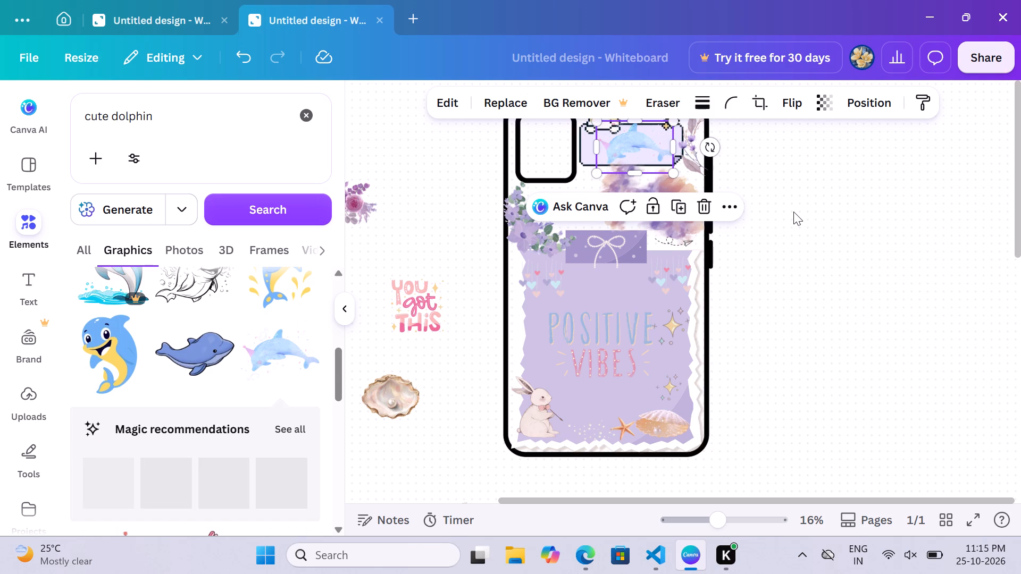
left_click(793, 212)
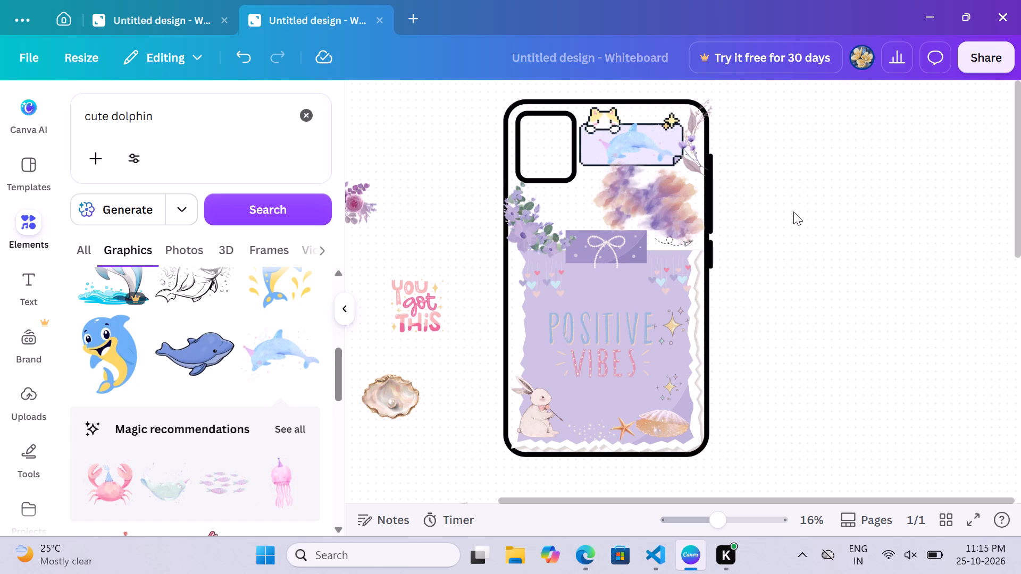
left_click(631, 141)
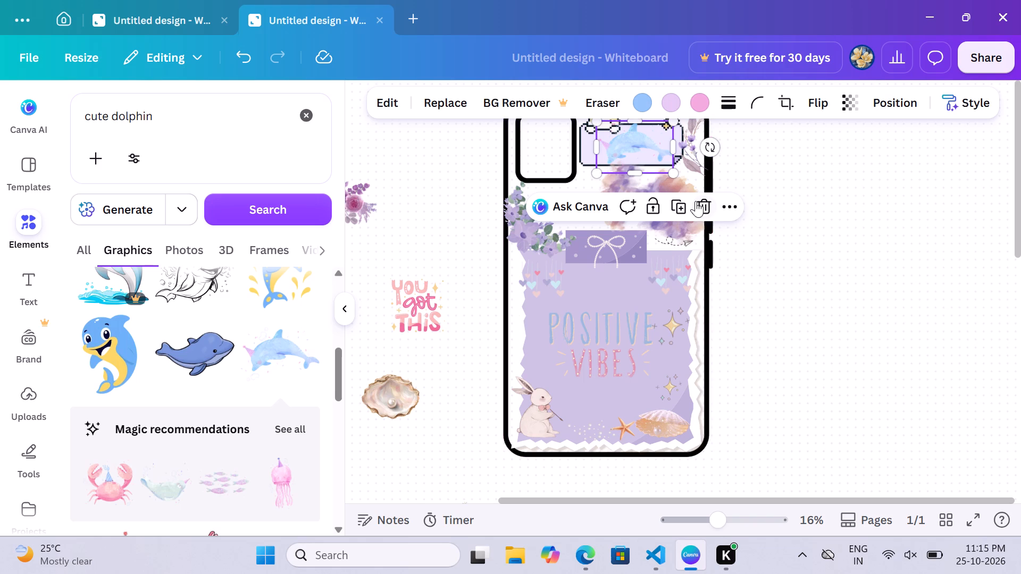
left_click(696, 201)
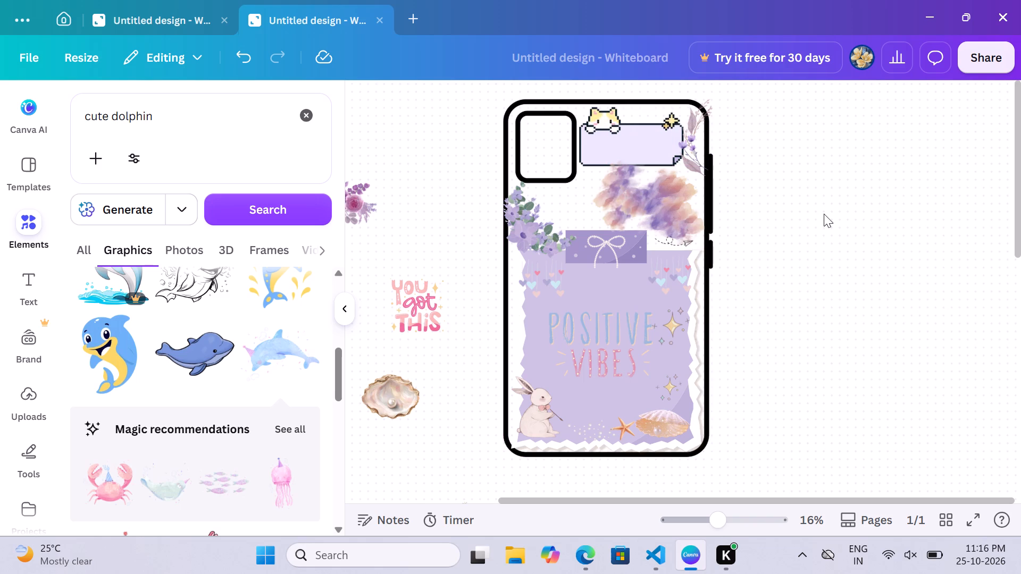
Delete the unused "You got this" lettering, pearl oyster shell and purple flower graphics lying outside the phone outline.
left_click(413, 308)
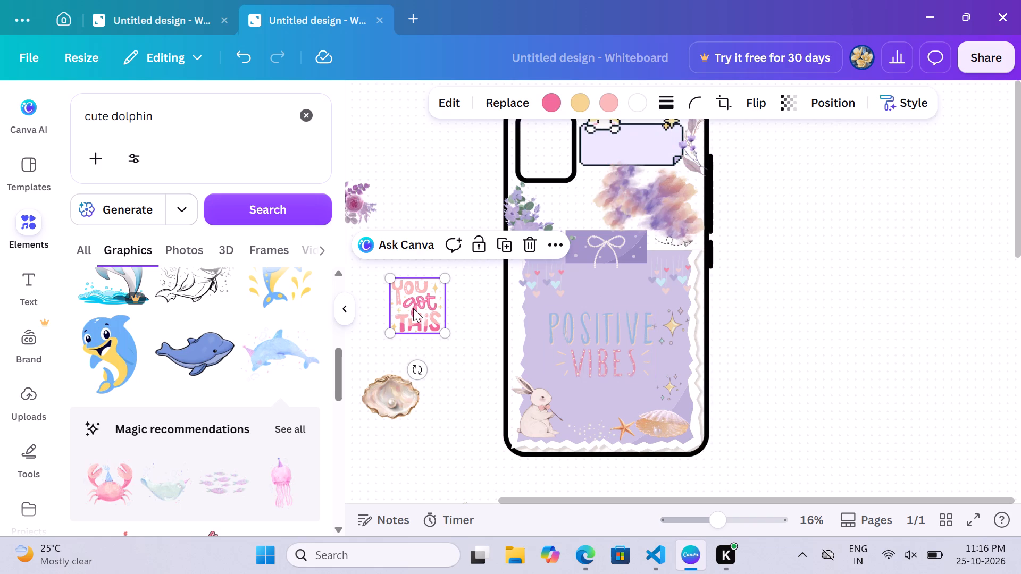
left_click(525, 247)
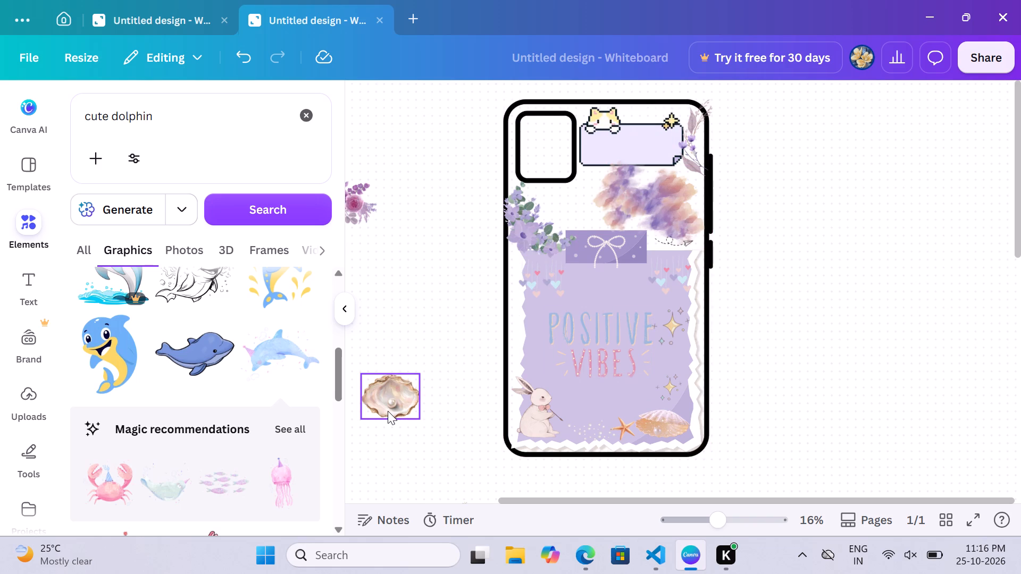
left_click(388, 411)
left_click(538, 335)
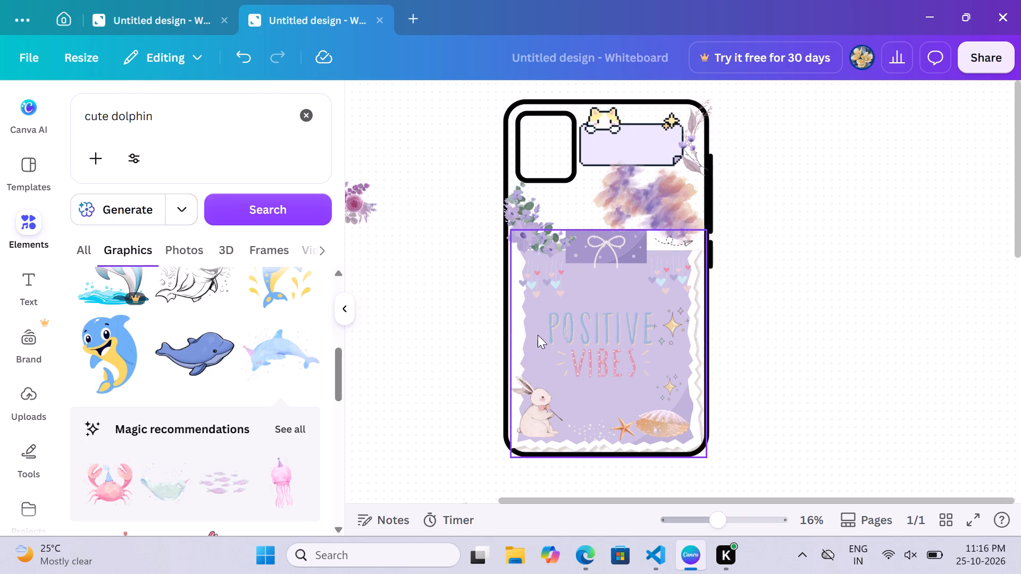
left_click(359, 200)
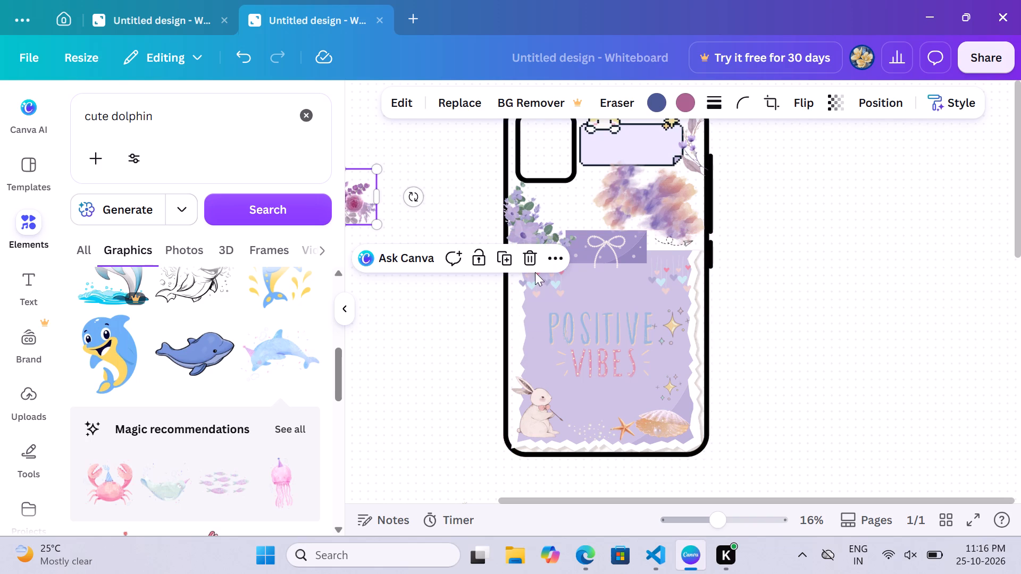
left_click(524, 258)
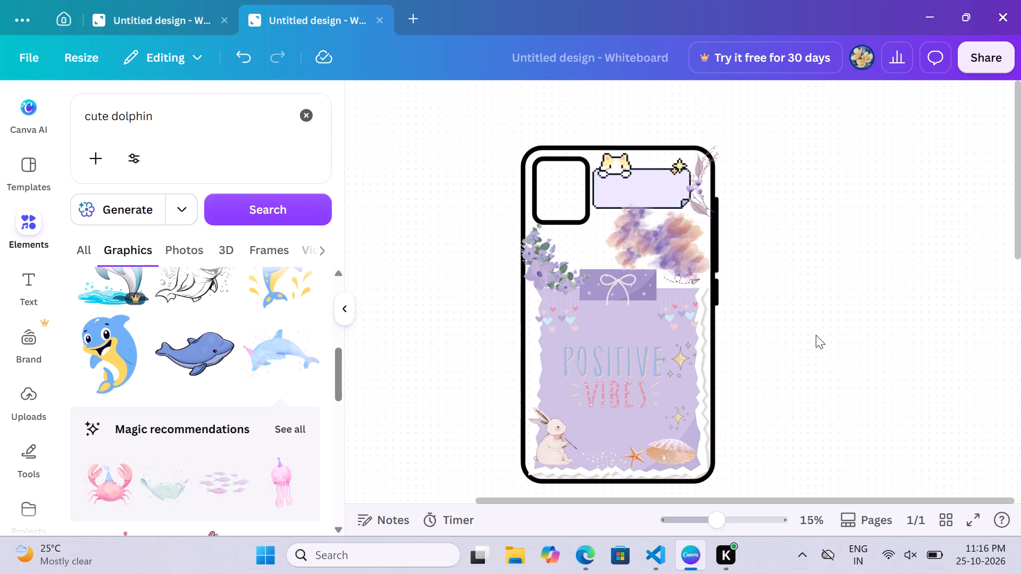
Clear the element search and collapse the elements library to give the whiteboard more room.
left_click(314, 119)
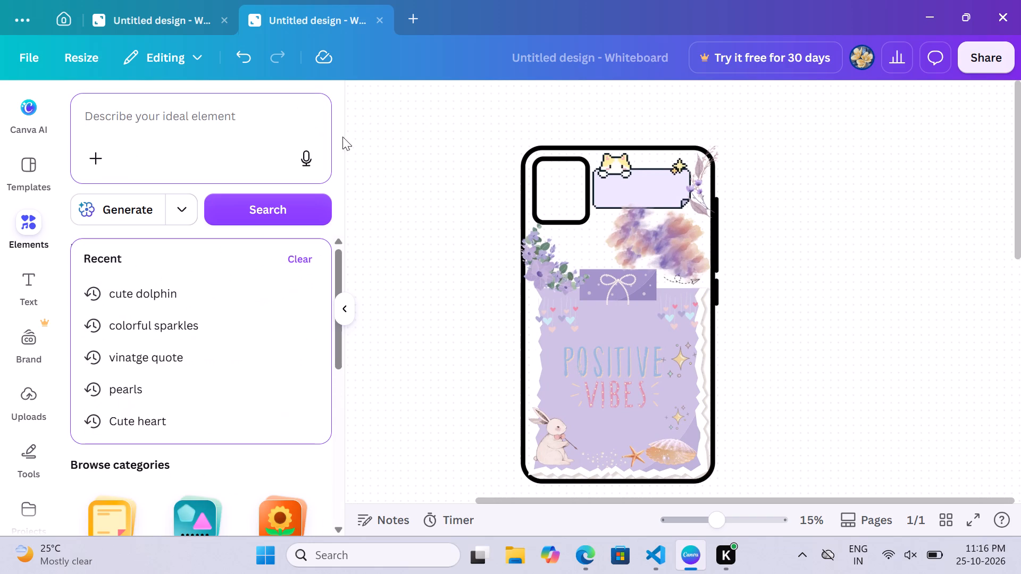
left_click(342, 301)
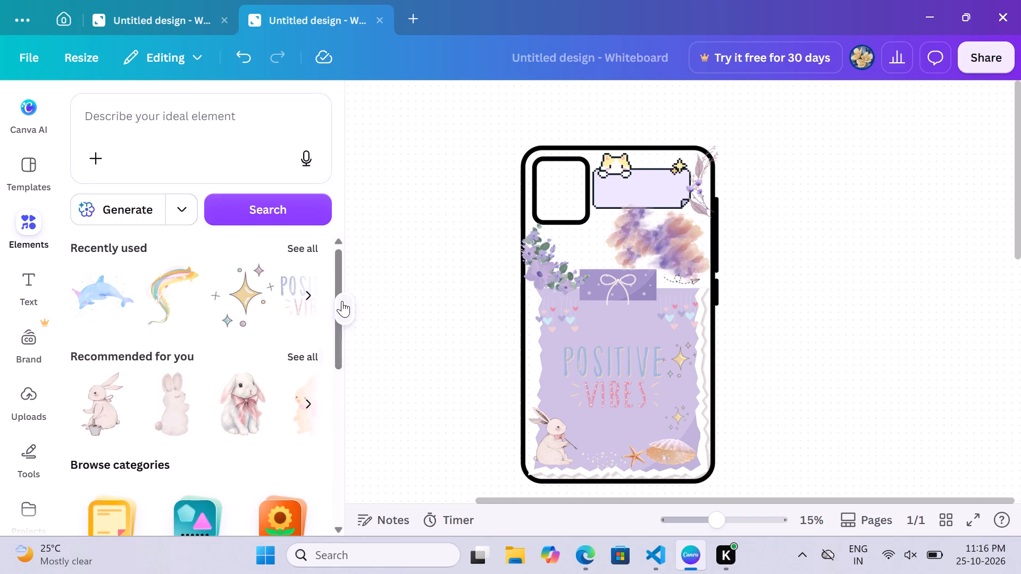
scroll(265, 285, "right", 1)
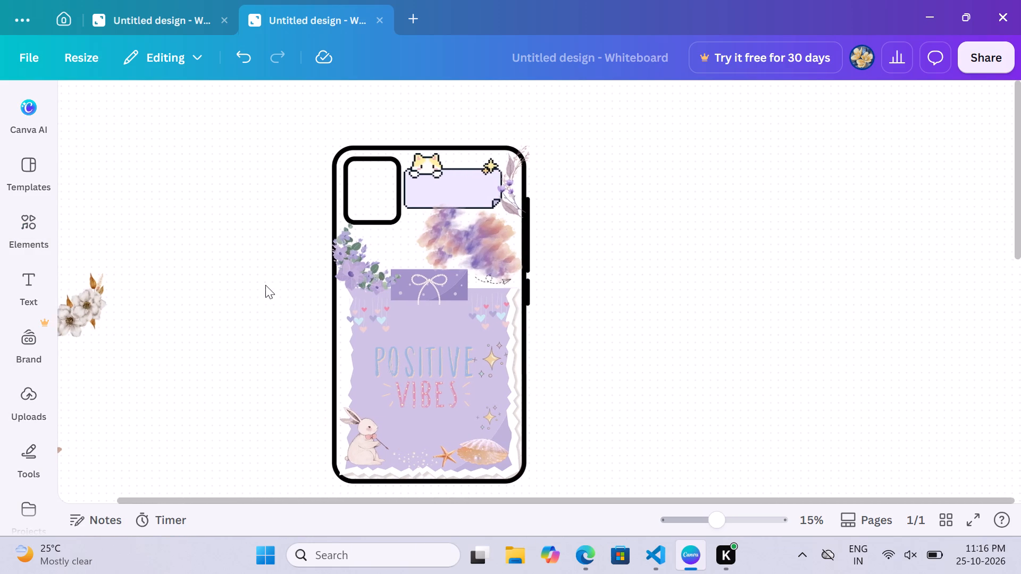
Delete the unused white flower bouquet and the pinkish-brown leaf branch lying outside the phone outline.
scroll(265, 285, "right", 2)
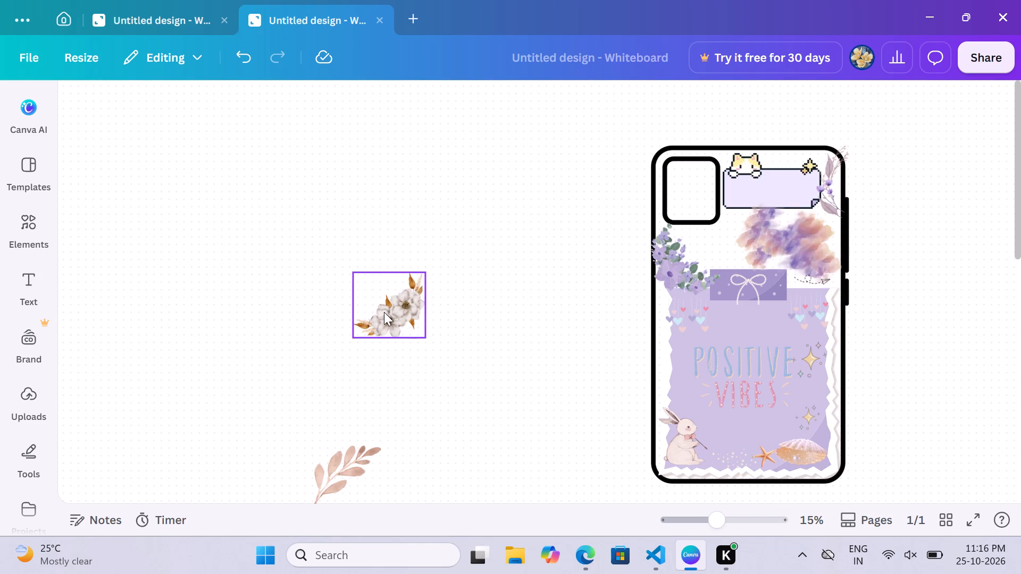
left_click(384, 312)
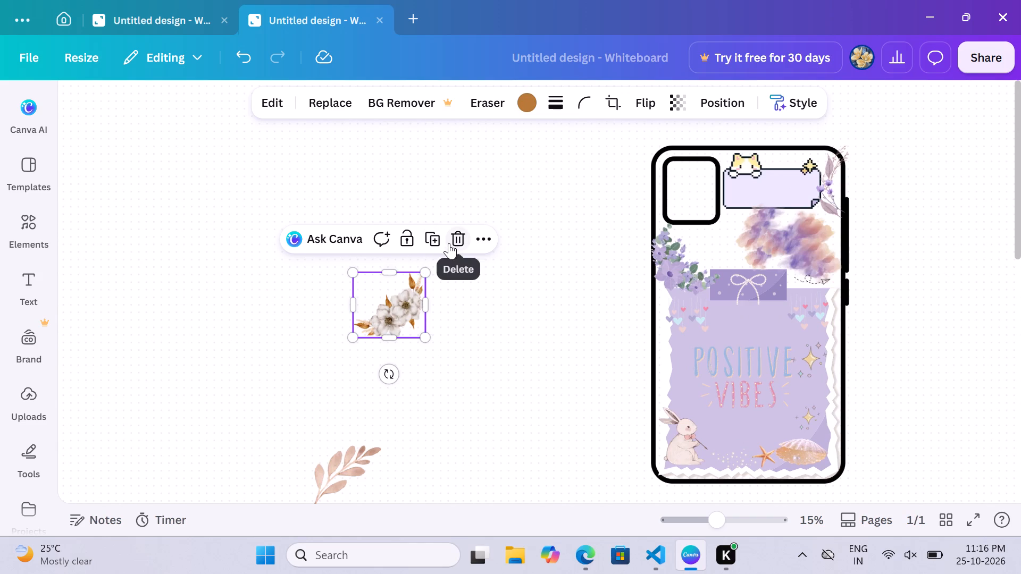
left_click(449, 243)
left_click(359, 478)
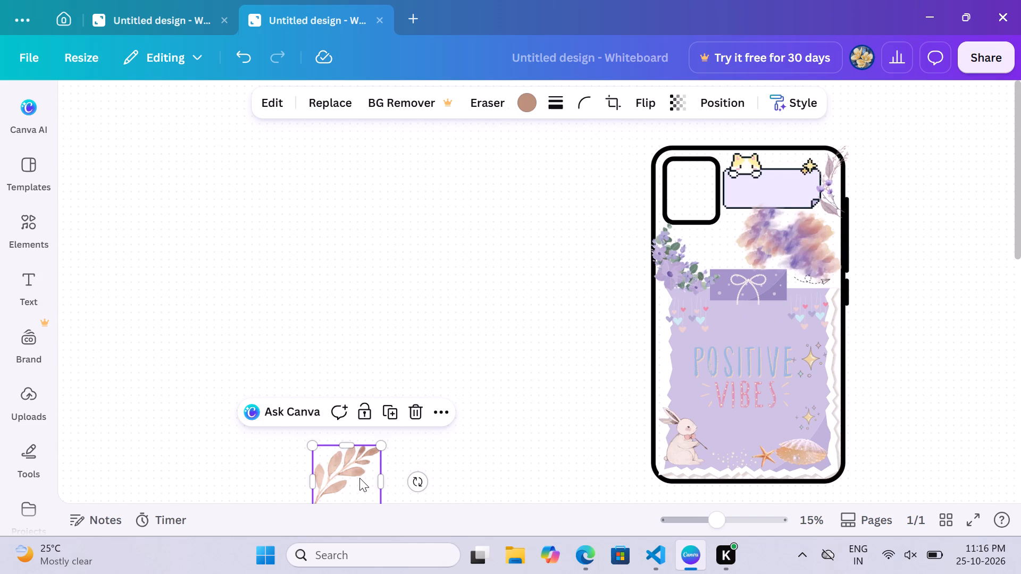
left_click(413, 410)
Review the finished phone cover and the Diwali, Christmas and living-room compositions placed below it on the whiteboard.
scroll(254, 373, "left", 1)
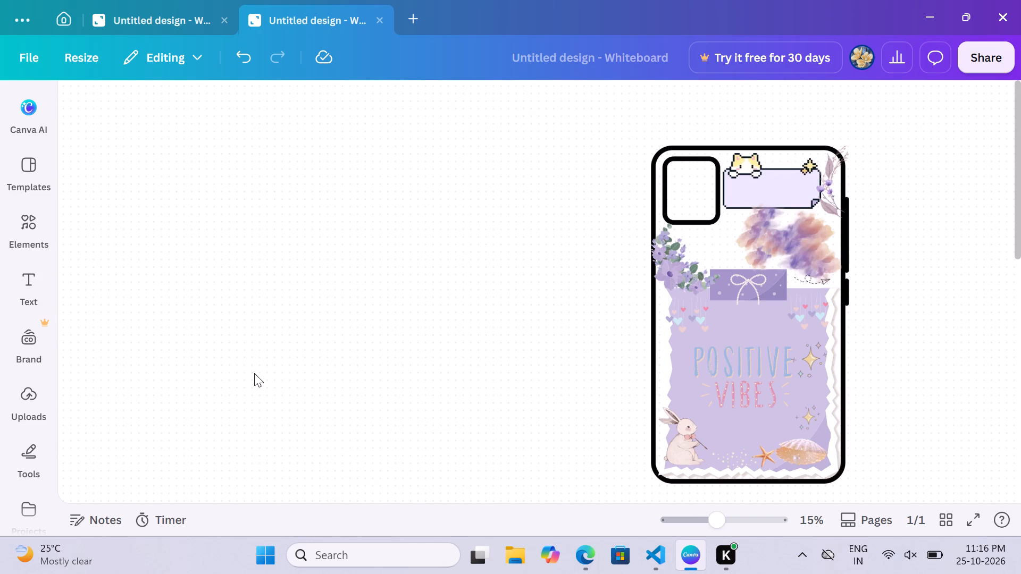
scroll(254, 373, "left", 2)
scroll(254, 373, "up", 1)
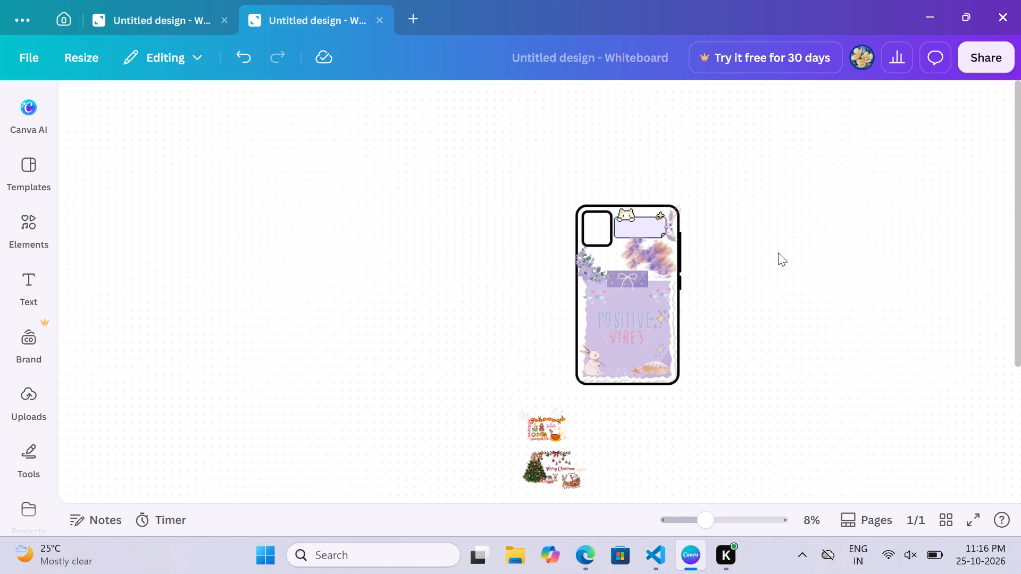
scroll(778, 252, "down", 1)
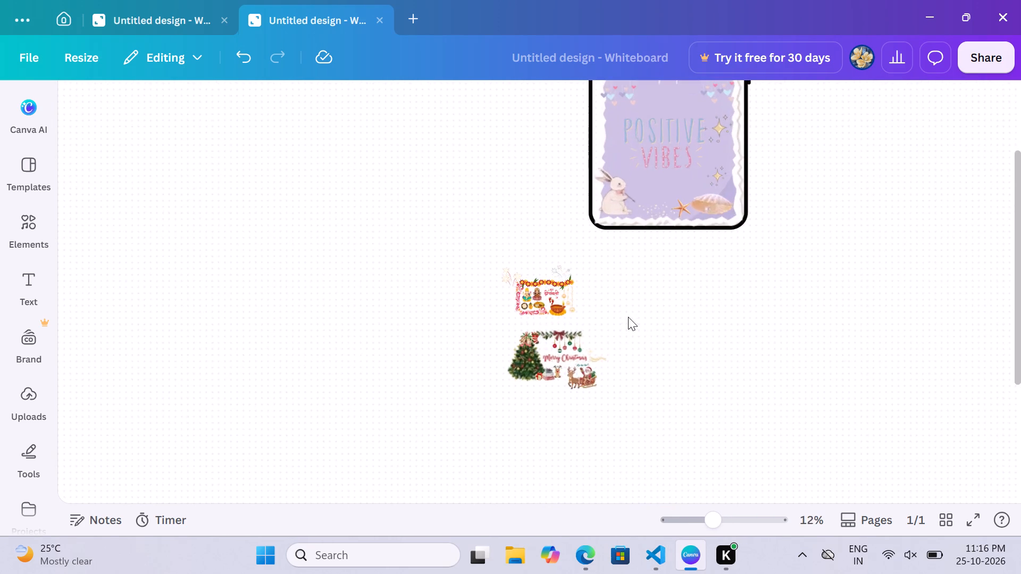
scroll(628, 317, "left", 1)
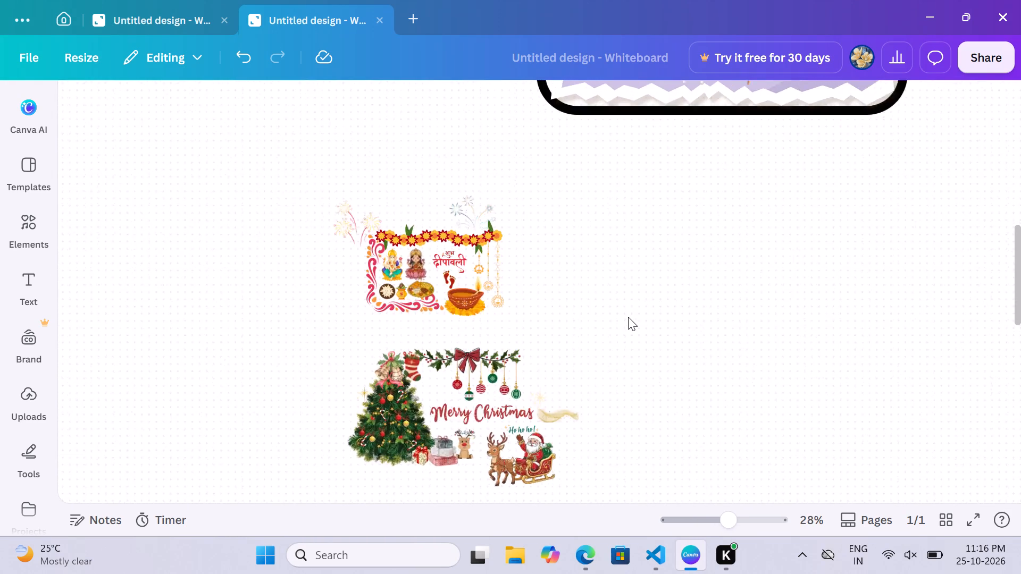
scroll(628, 317, "right", 2)
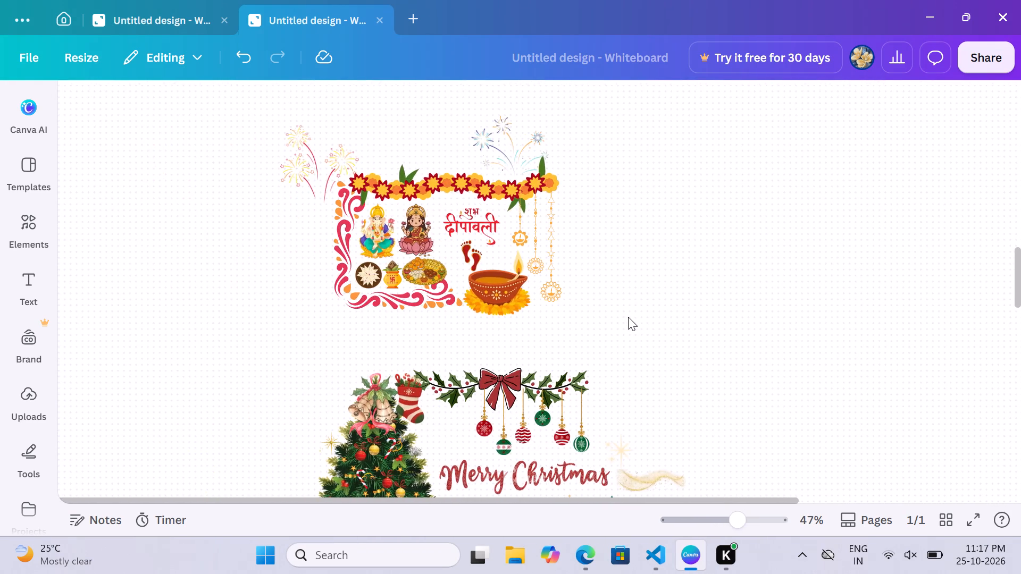
scroll(628, 317, "down", 3)
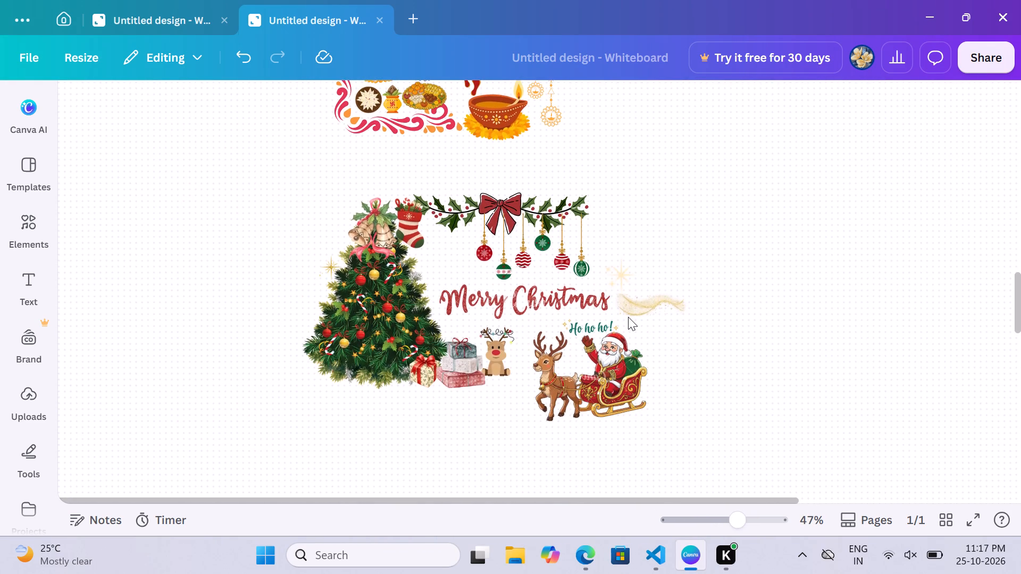
scroll(628, 317, "down", 6)
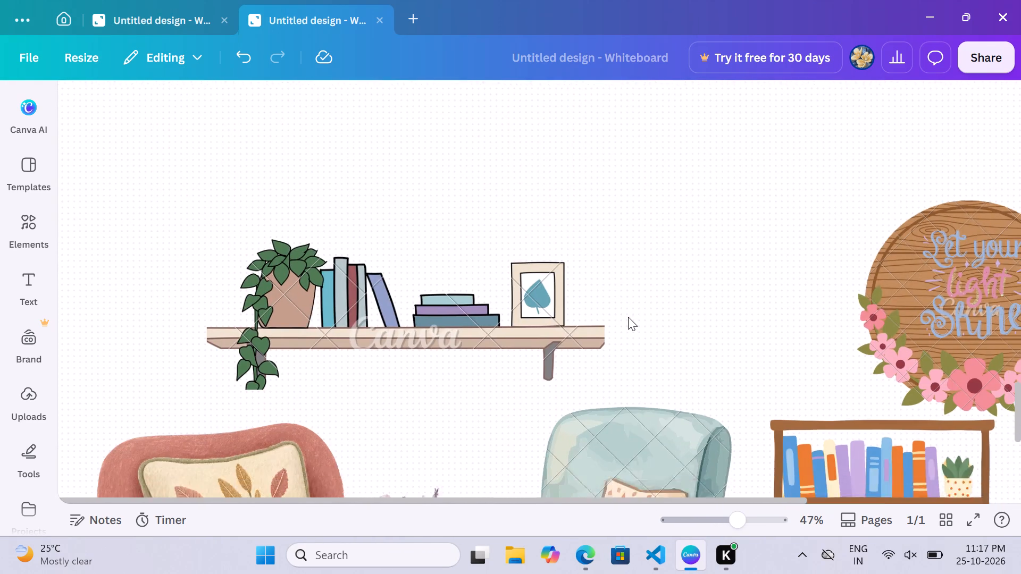
scroll(628, 317, "down", 2)
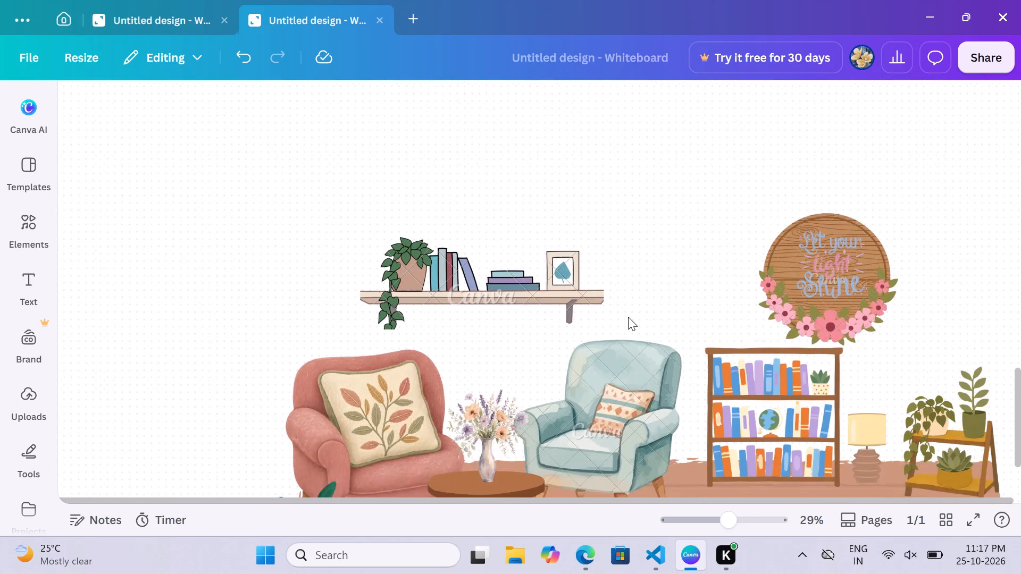
scroll(628, 317, "left", 1)
scroll(628, 317, "down", 1)
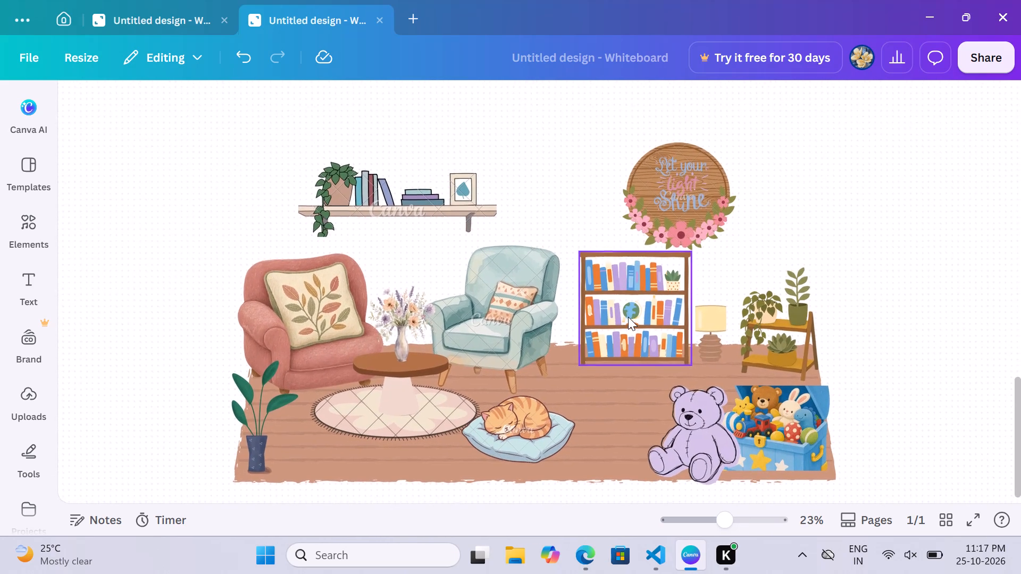
scroll(628, 317, "down", 1)
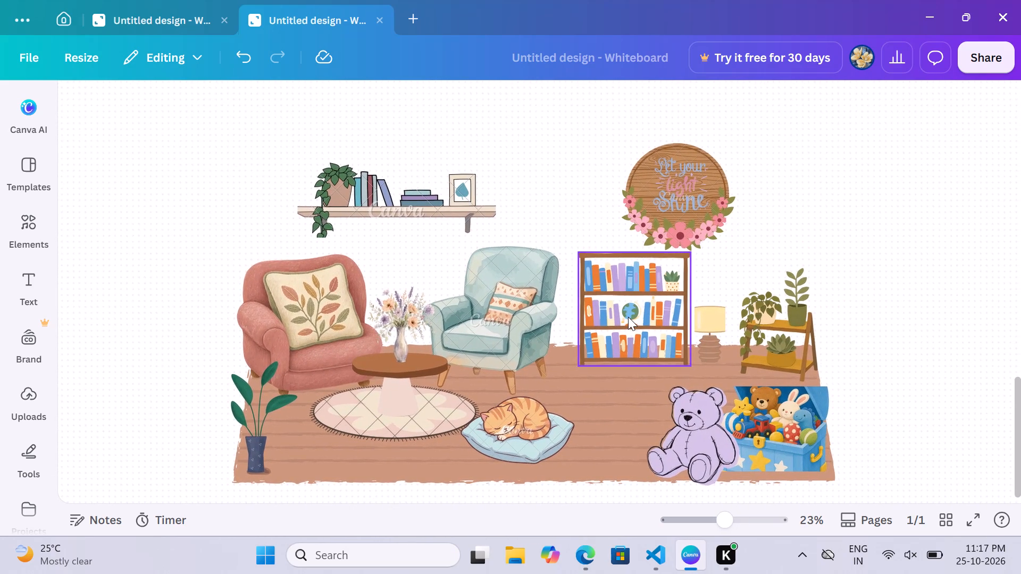